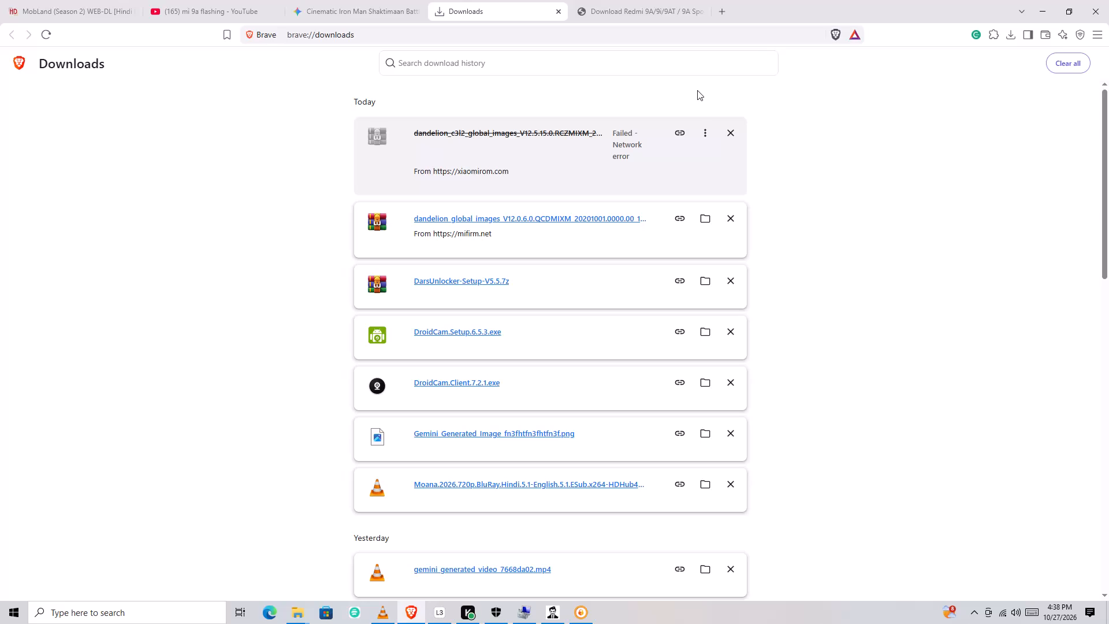
Resume the failed download of the dandelion_c3l2_global_images_V12.5.15.0.RCZMIXM firmware from xiaomirom.com.
click(705, 132)
click(681, 139)
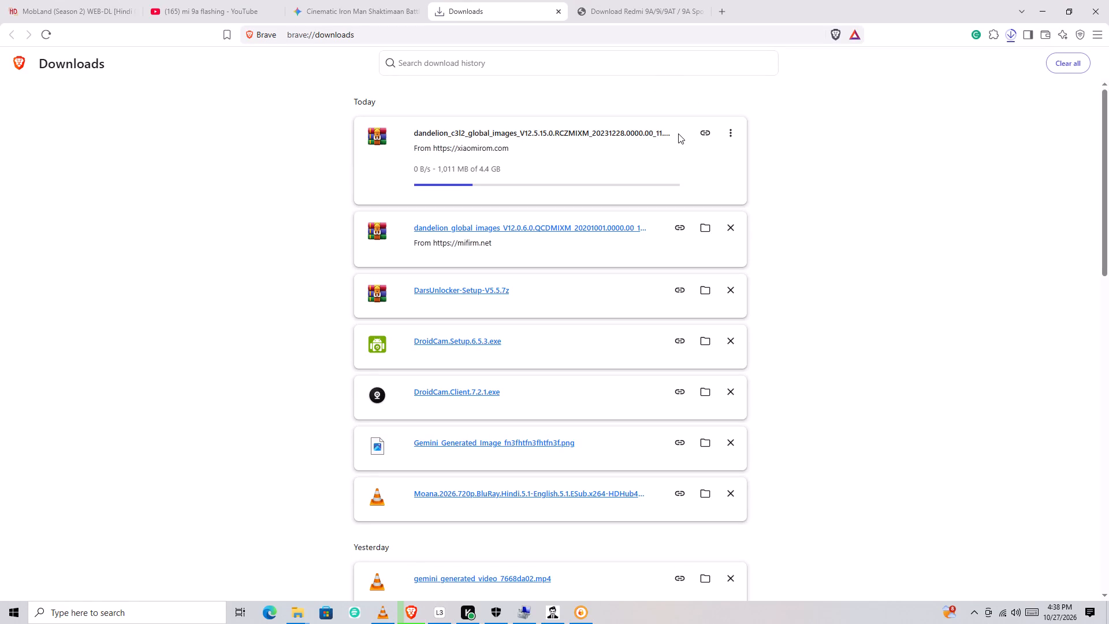
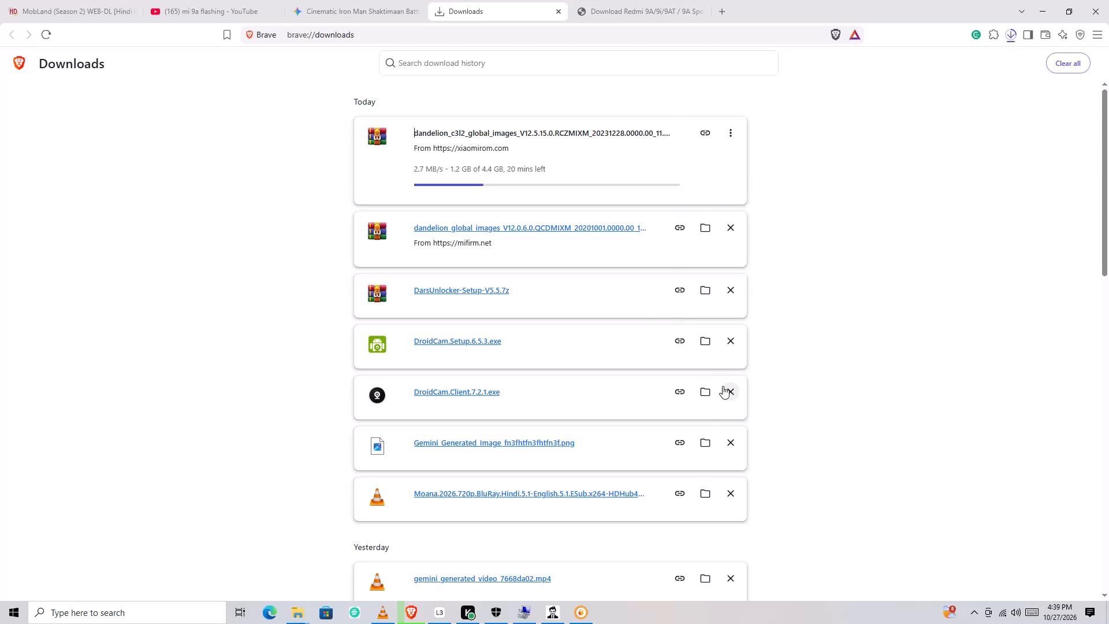
click(657, 0)
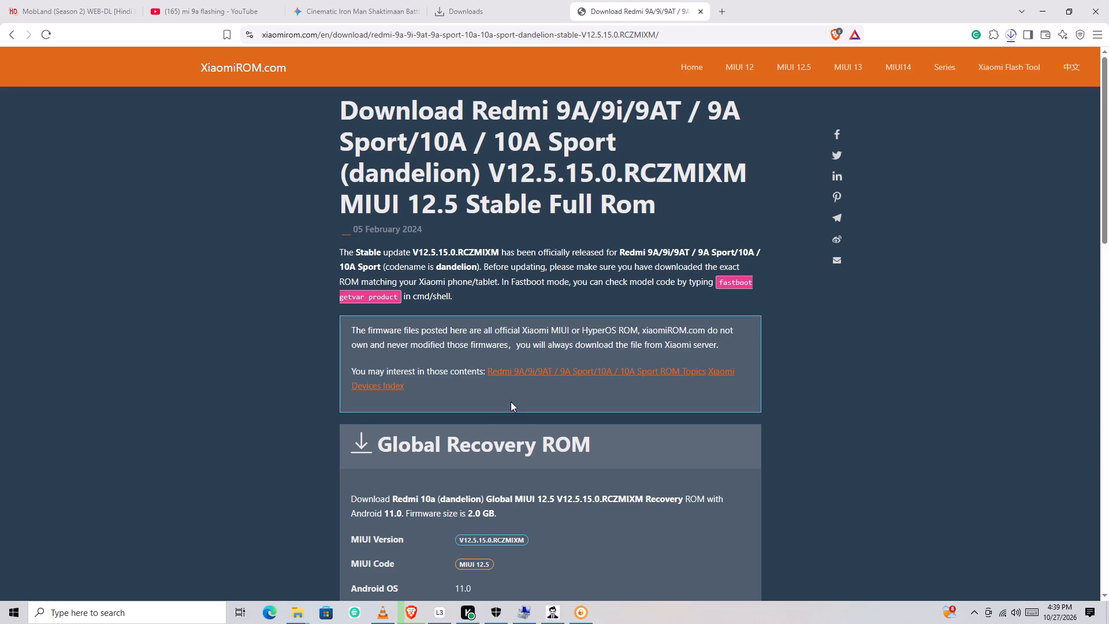
scroll(509, 409, down, 8)
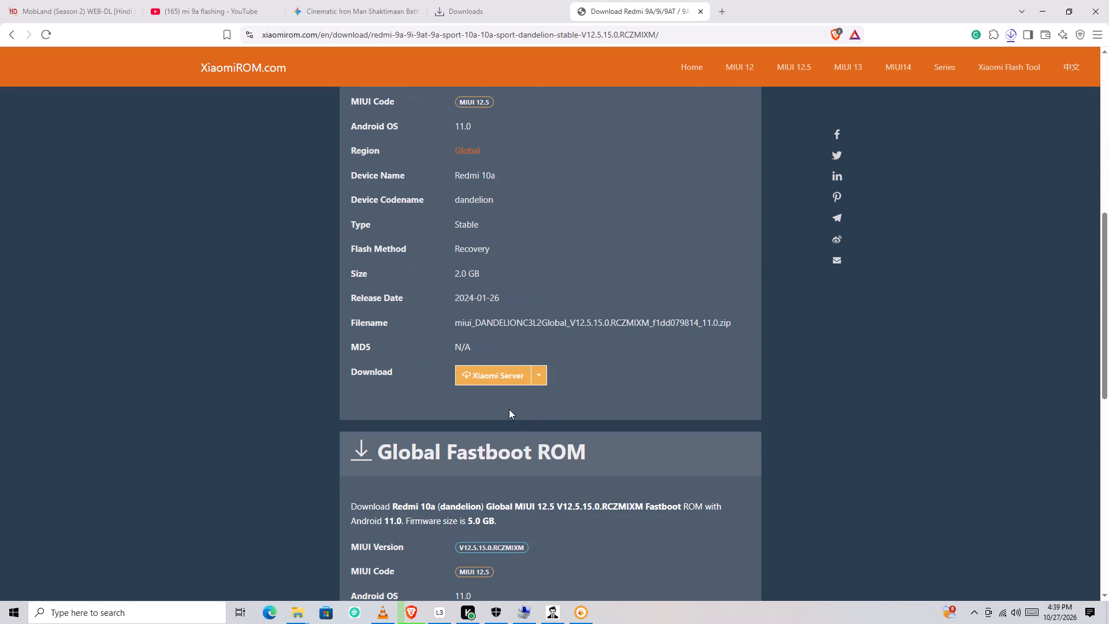
scroll(509, 409, down, 12)
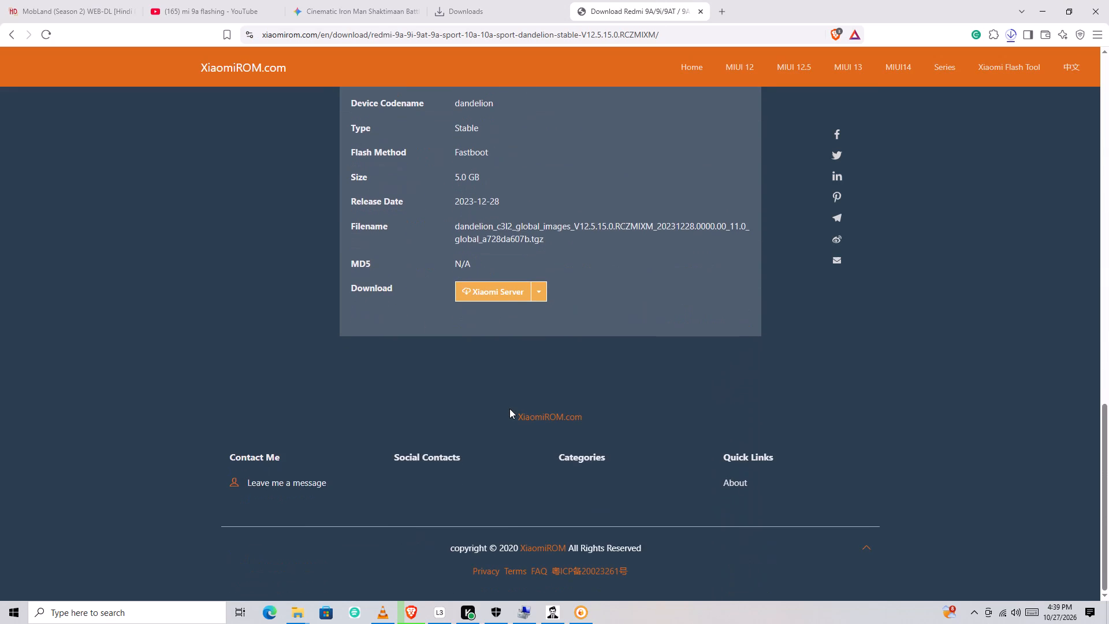
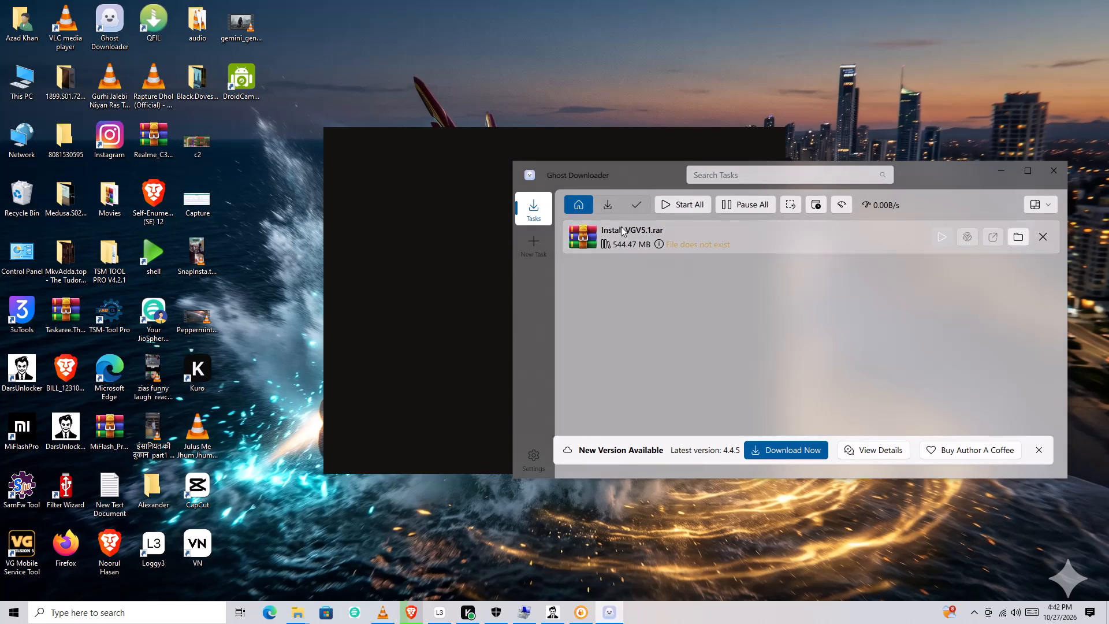
Add a download task for the copied dandelion_c3l2_global_images V12.5.15.0.RCZMIXM link in Ghost Downloader and start it.
click(533, 242)
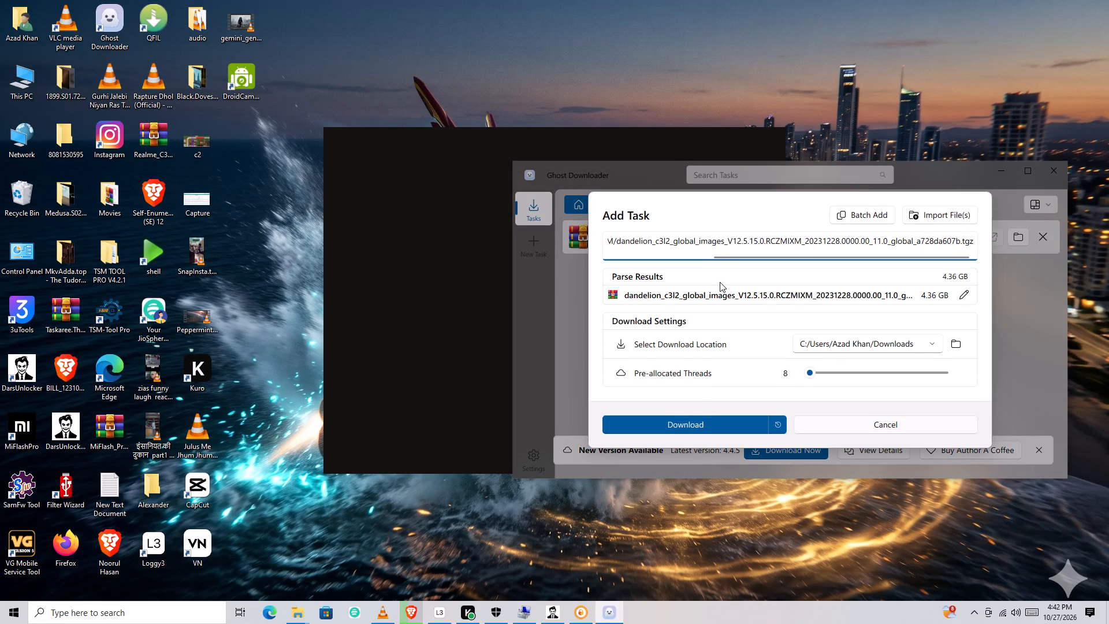
click(698, 424)
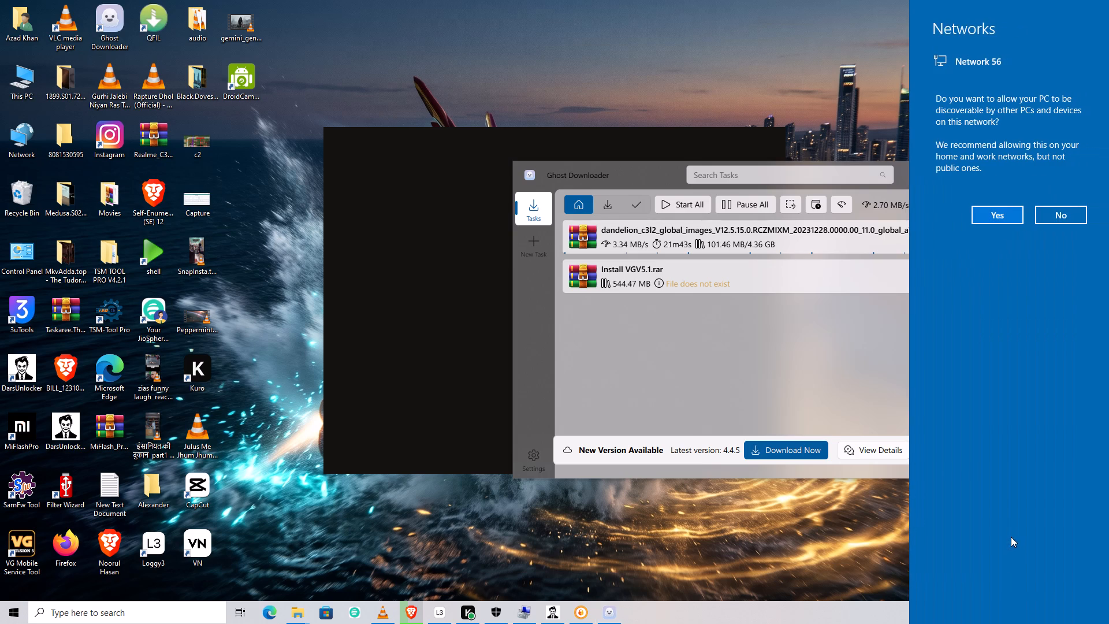
Allow the PC to be discoverable by other devices on Network 56.
click(994, 215)
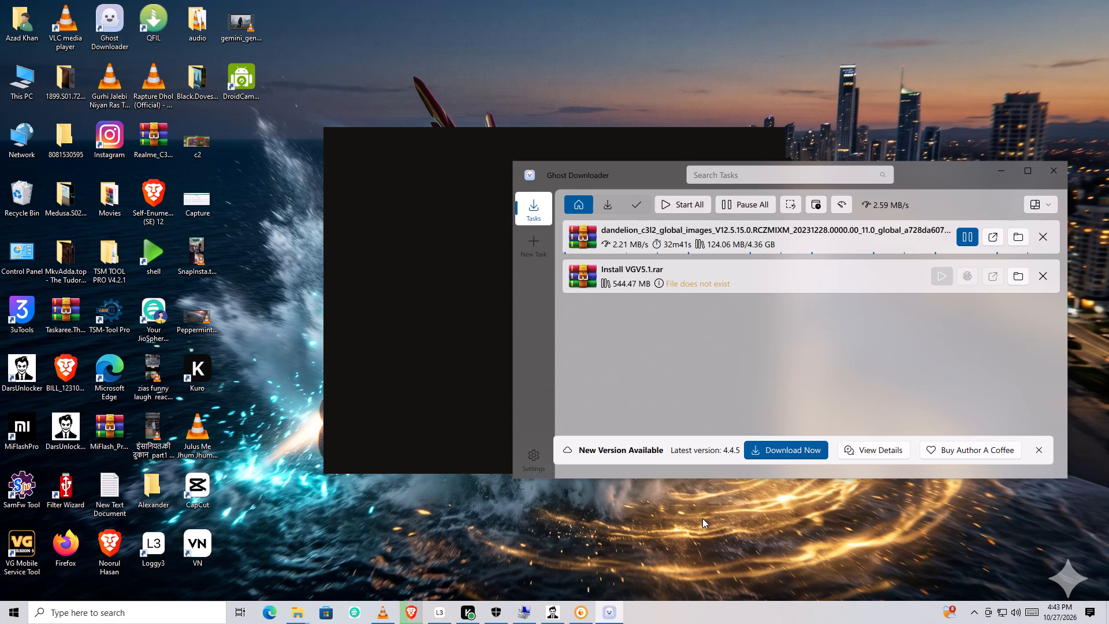
Switch to Brave, pause its dandelion_c3l2_global_images V12.5.15.0.RCZMIXM download, and minimize the browser.
click(404, 614)
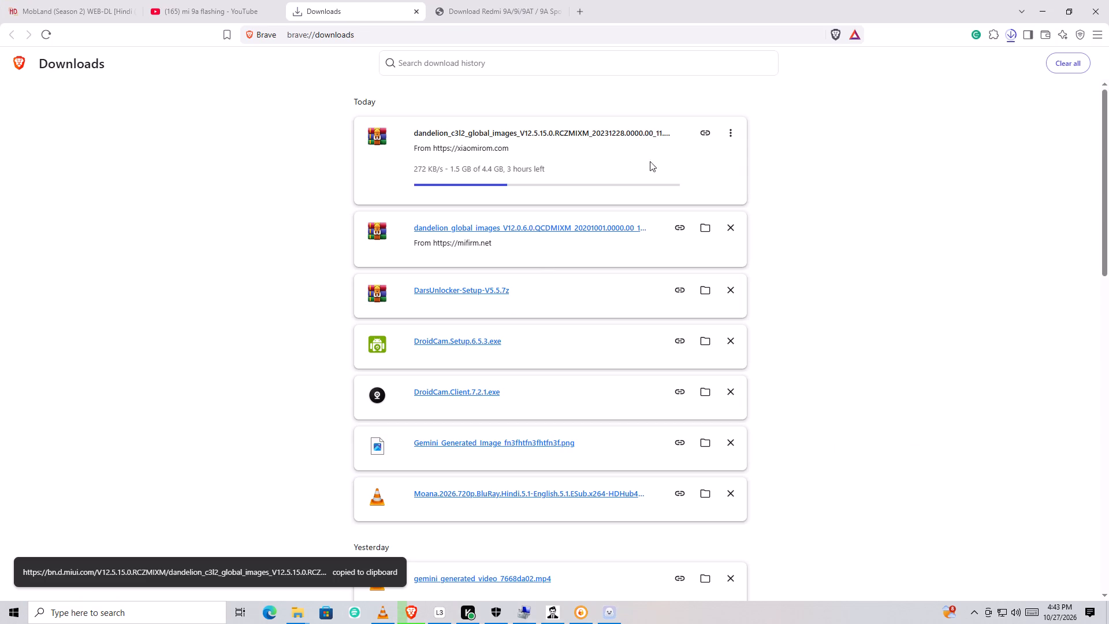
click(734, 135)
click(695, 142)
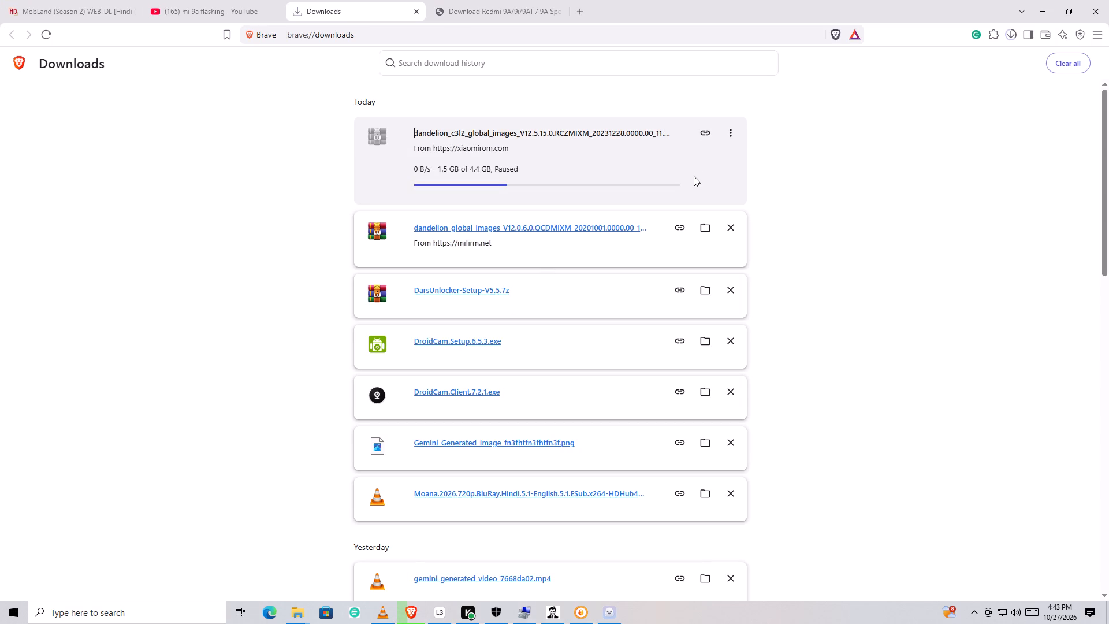
click(1048, 13)
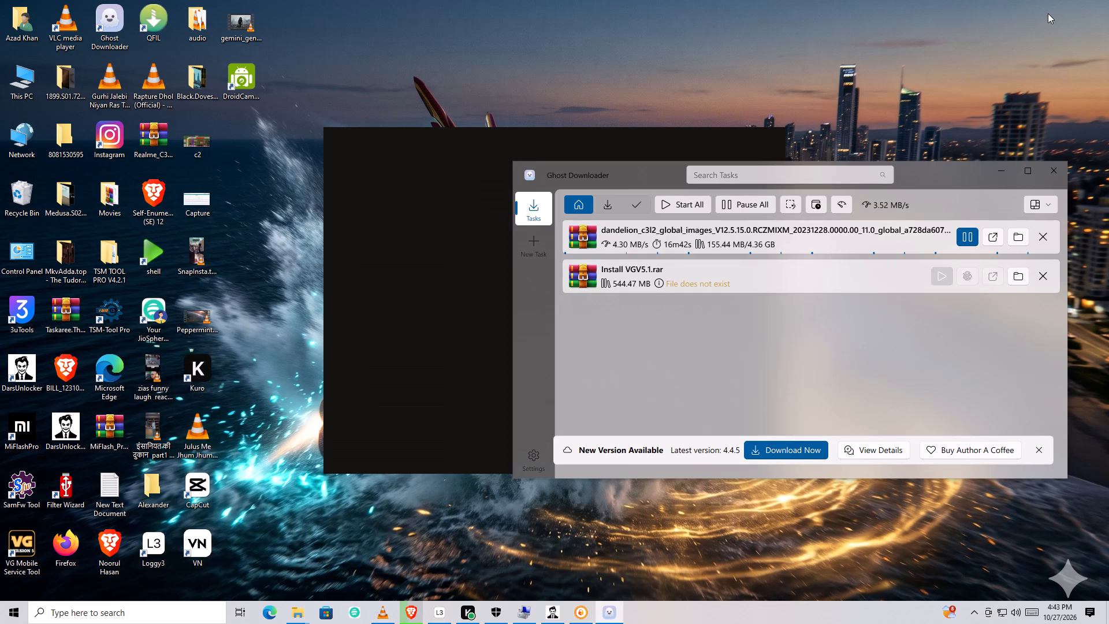
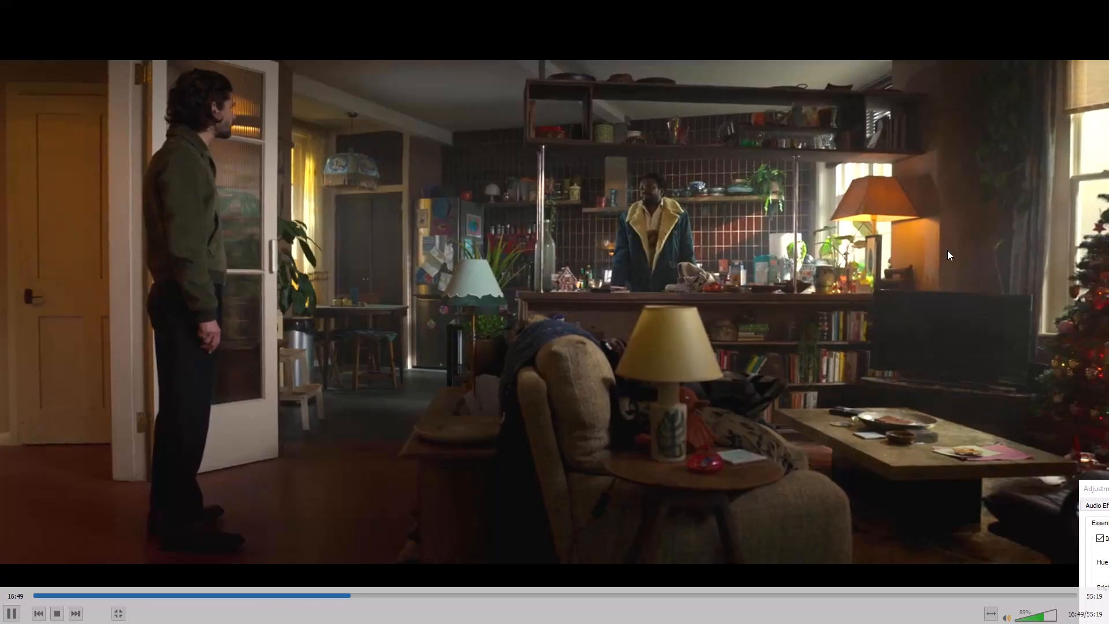
Exit the full-screen video, check the firmware download's progress in Ghost Downloader, and return to VLC.
double_click(945, 249)
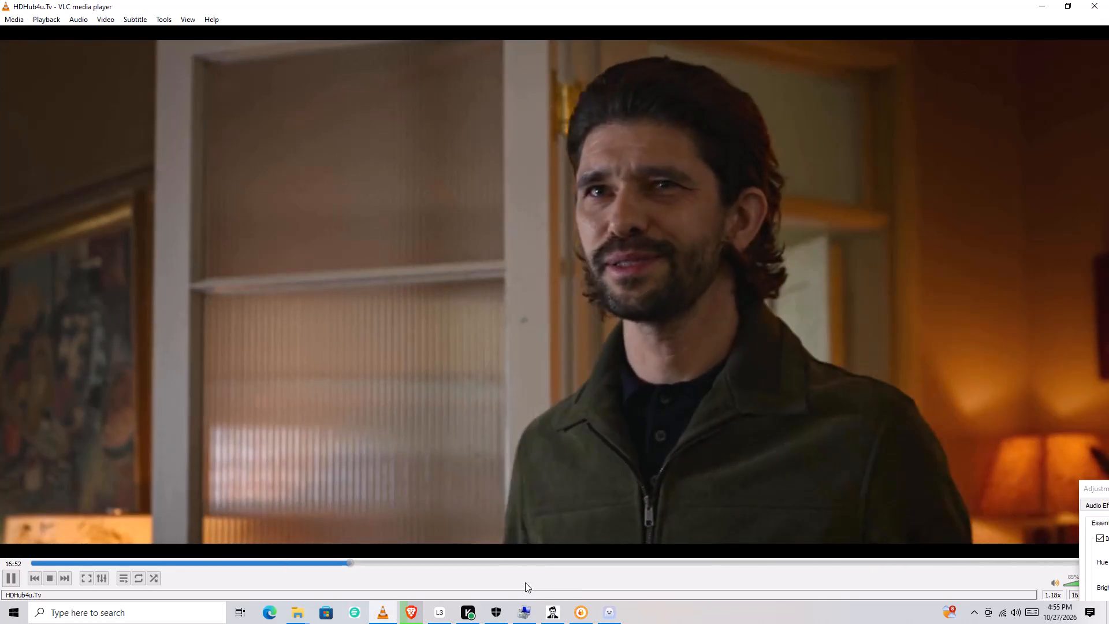
click(605, 608)
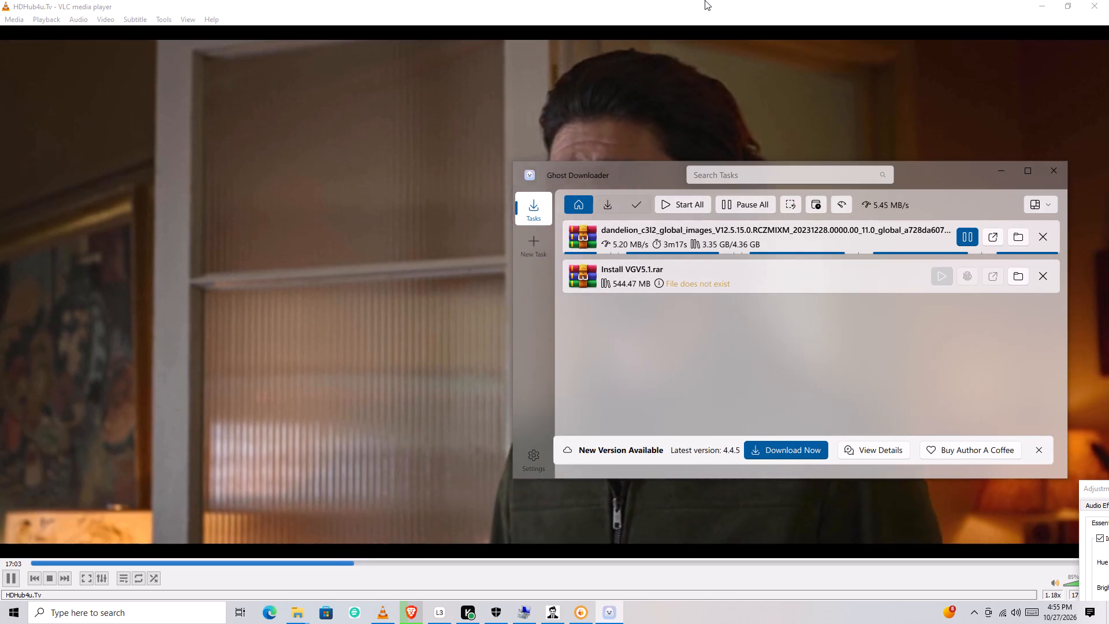
click(705, 0)
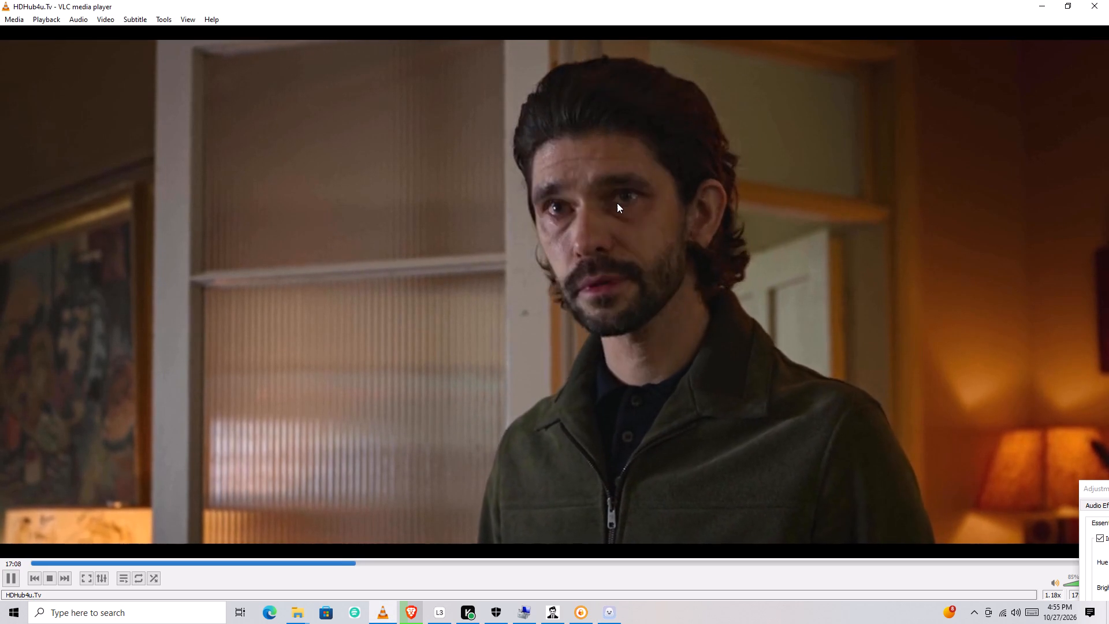
Move the VLC window aside to uncover the desktop and permanently empty the Recycle Bin.
drag(511, 9, 632, 10)
right_click(23, 187)
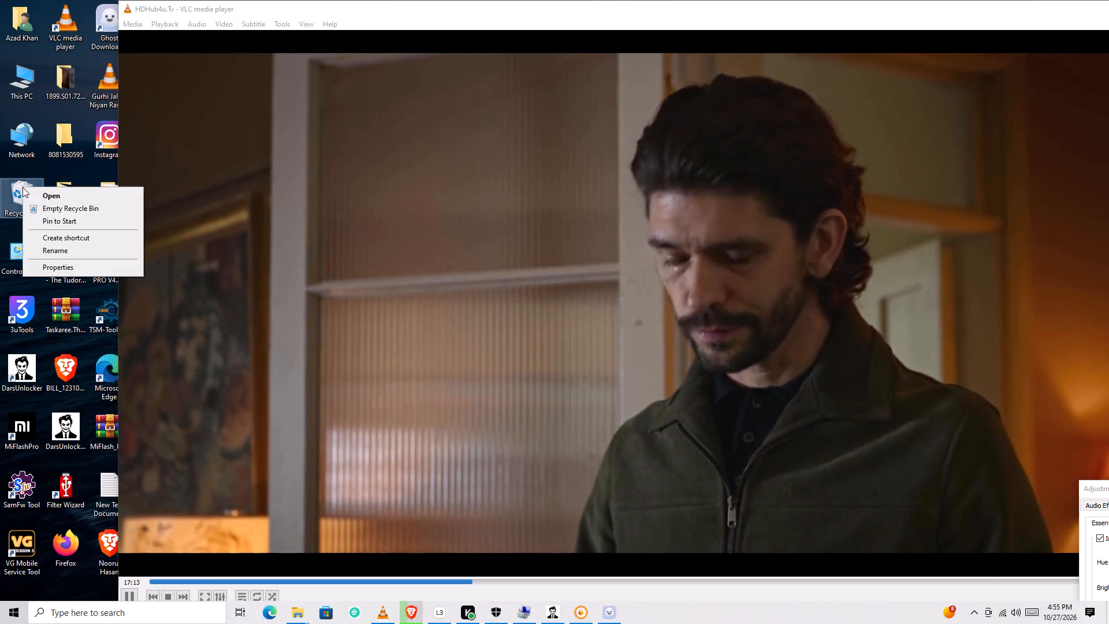
click(56, 209)
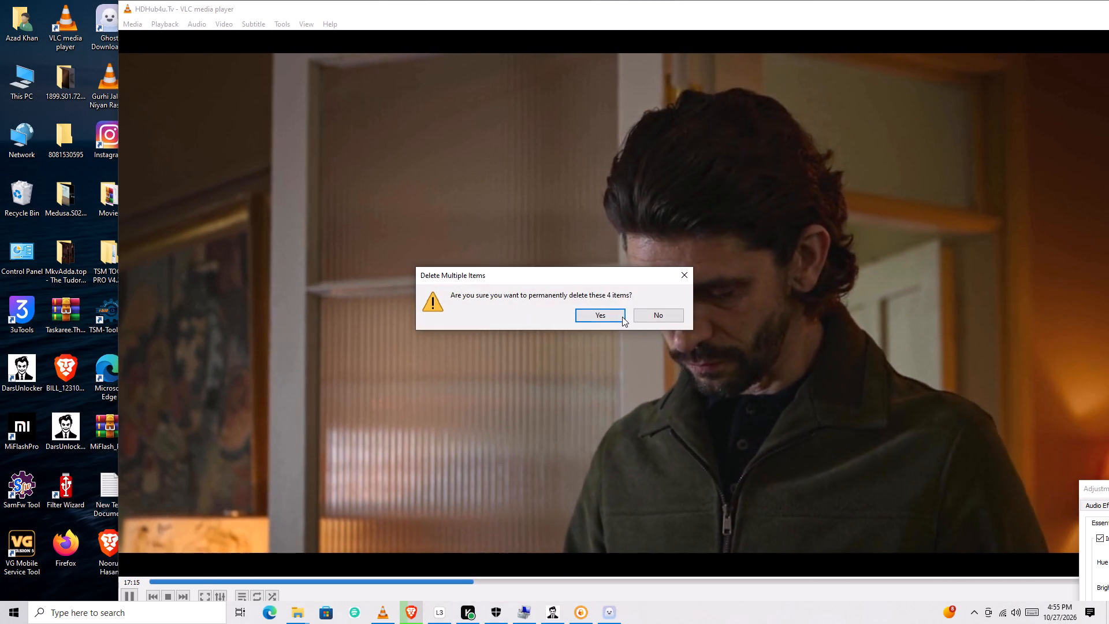
click(612, 315)
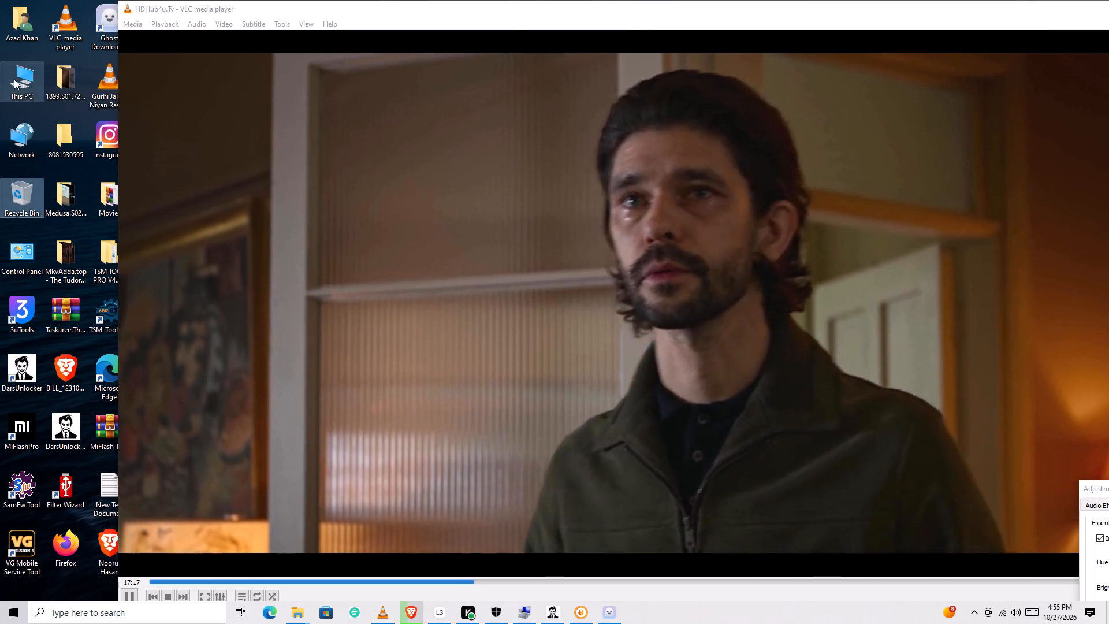
Check the free space on the local disks in This PC and close its window.
double_click(14, 79)
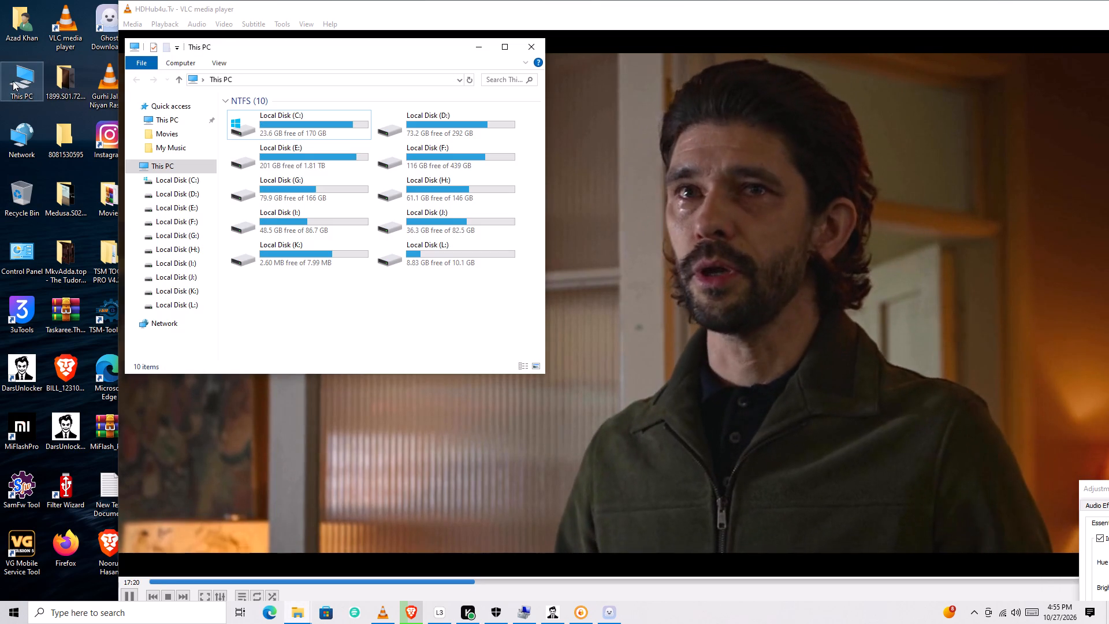
click(527, 45)
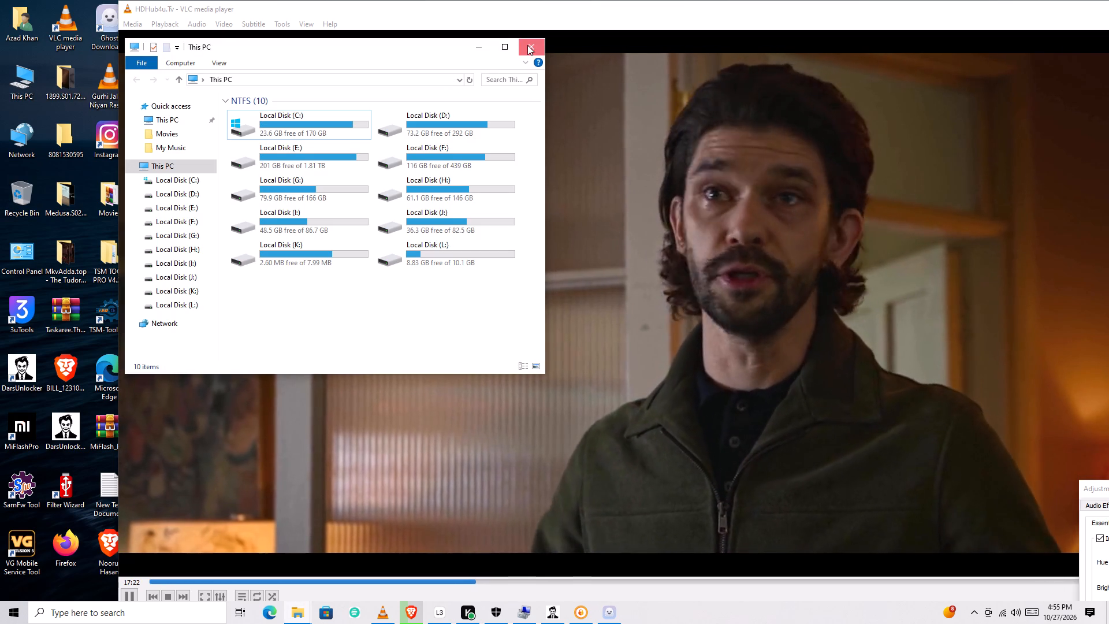
Maximize VLC again and park the Ghost Downloader window low over the video, with only the dandelion firmware task showing.
drag(585, 17, 355, 0)
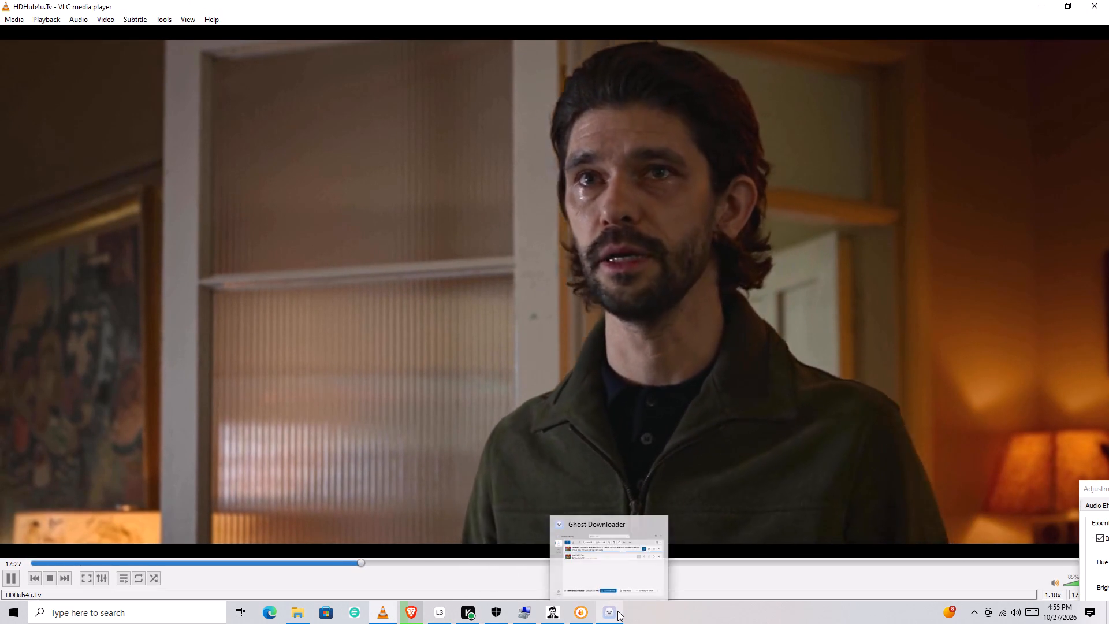
click(617, 611)
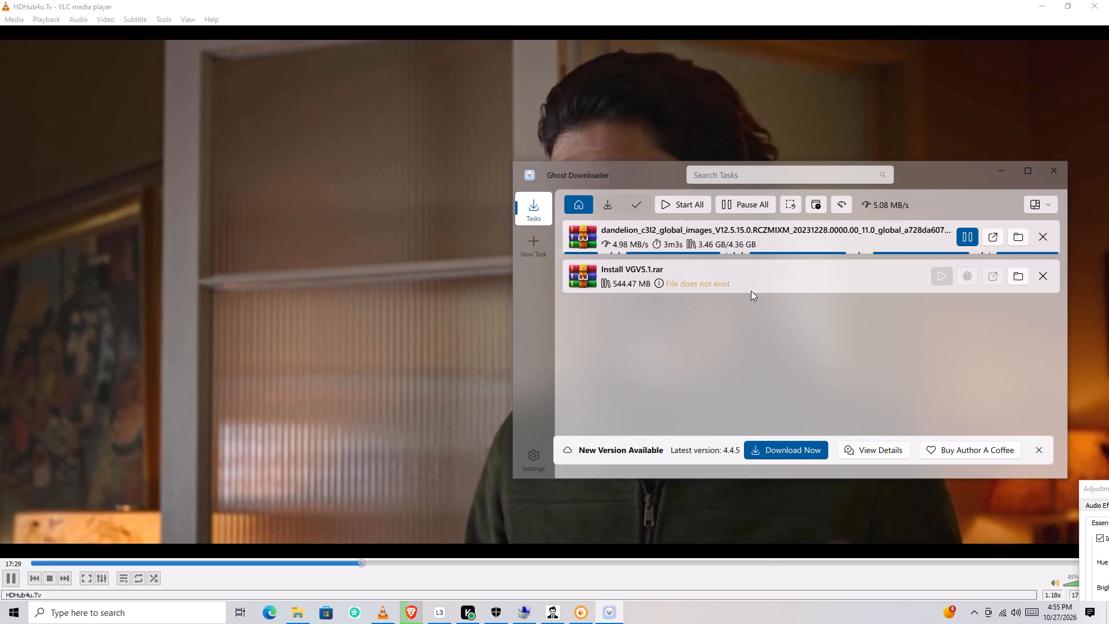
drag(619, 174, 577, 370)
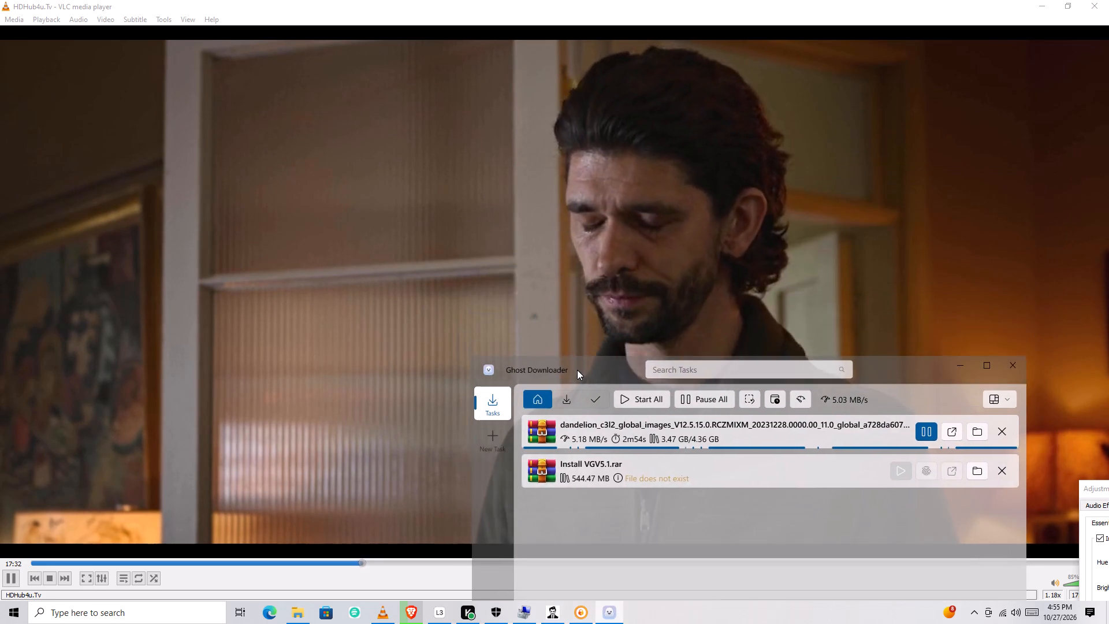
drag(577, 370, 574, 511)
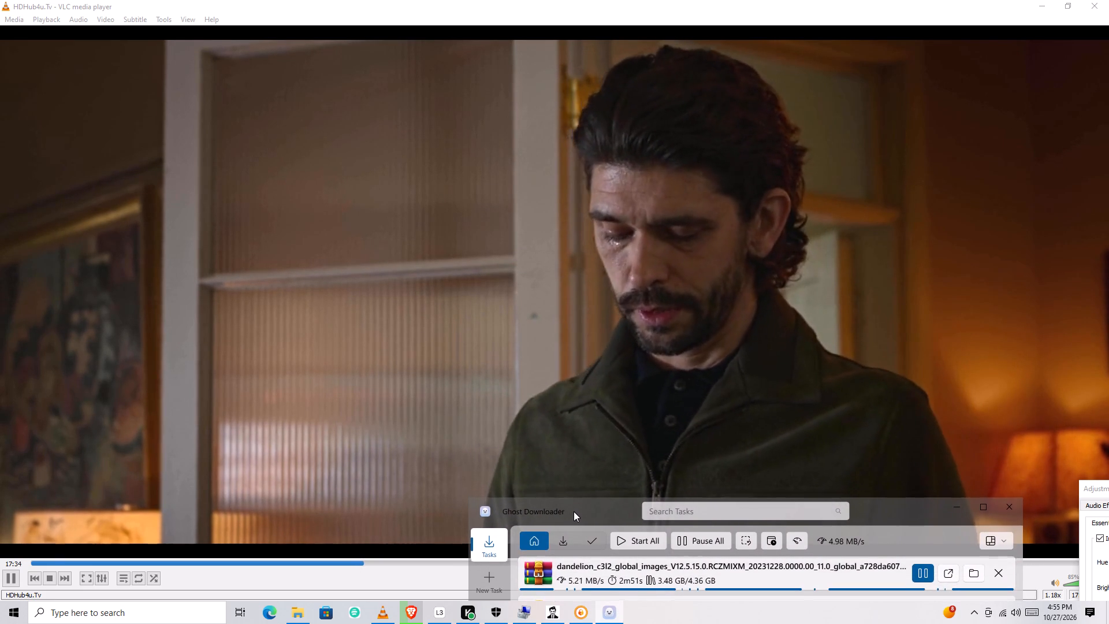
drag(574, 511, 574, 520)
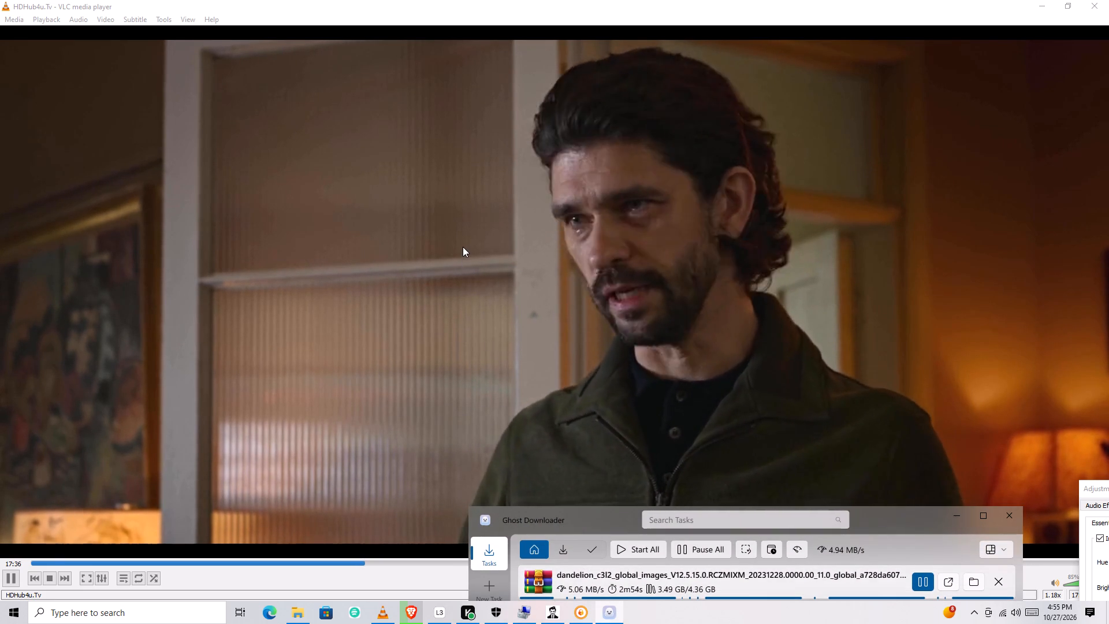
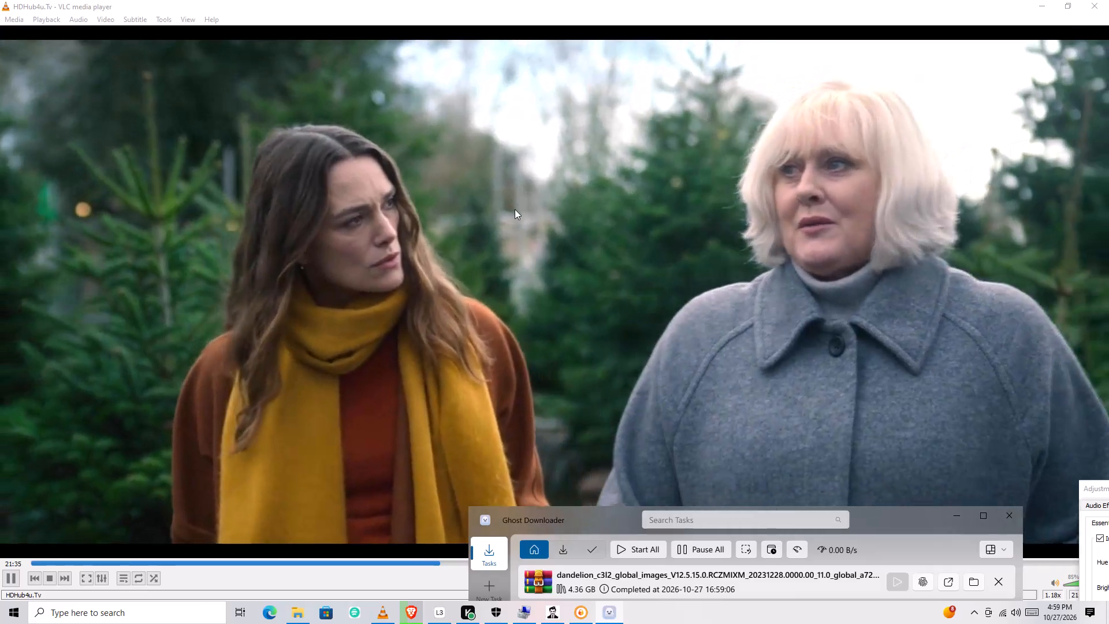
Pause the video and minimize the VLC window to reveal the desktop.
right_click(515, 209)
click(524, 211)
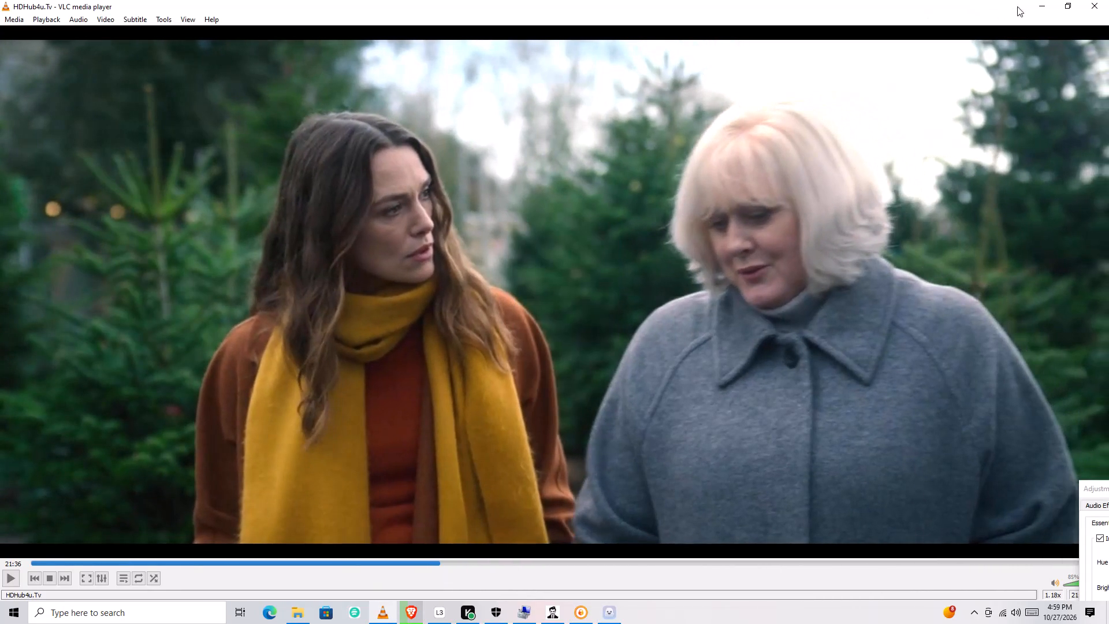
click(1033, 7)
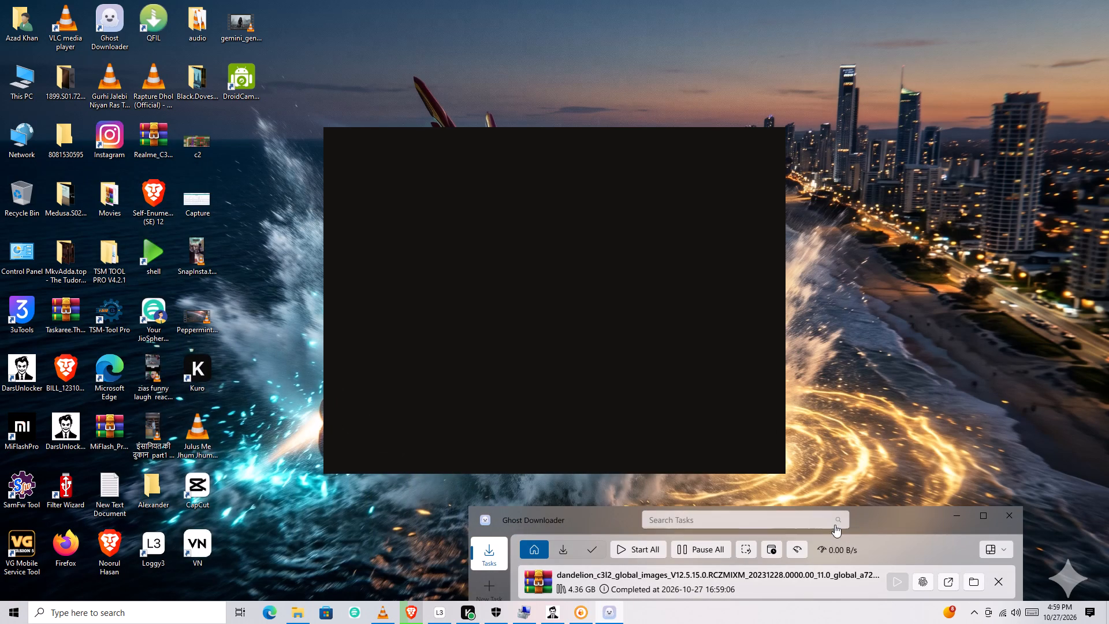
Open the completed dandelion V12.5.15.0.RCZMIXM firmware download from Ghost Downloader in WinRAR.
click(687, 578)
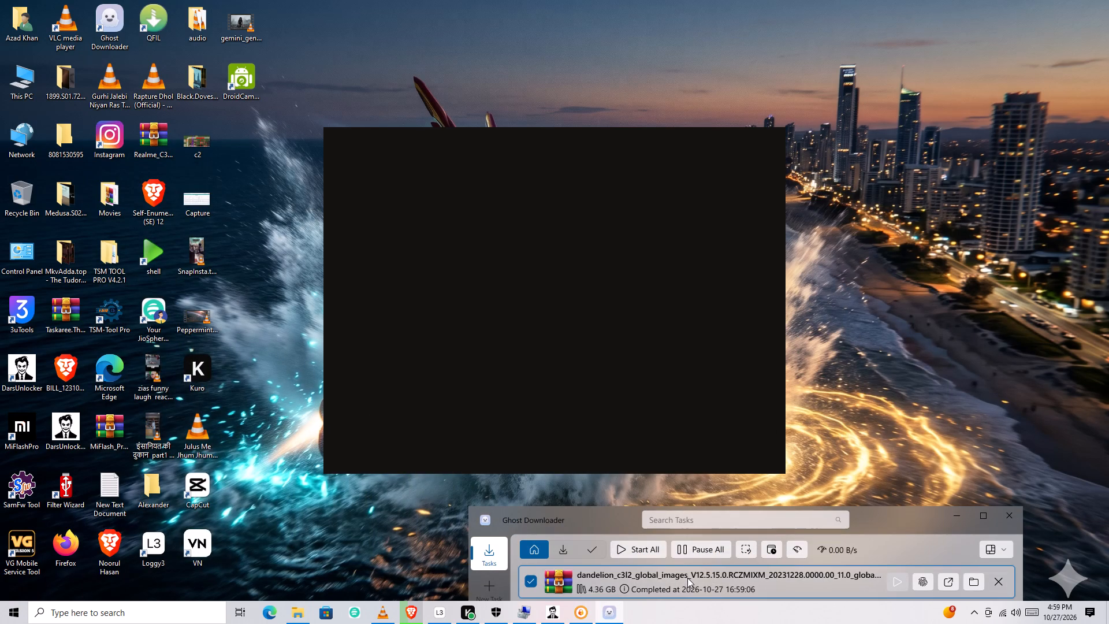
click(689, 578)
double_click(697, 581)
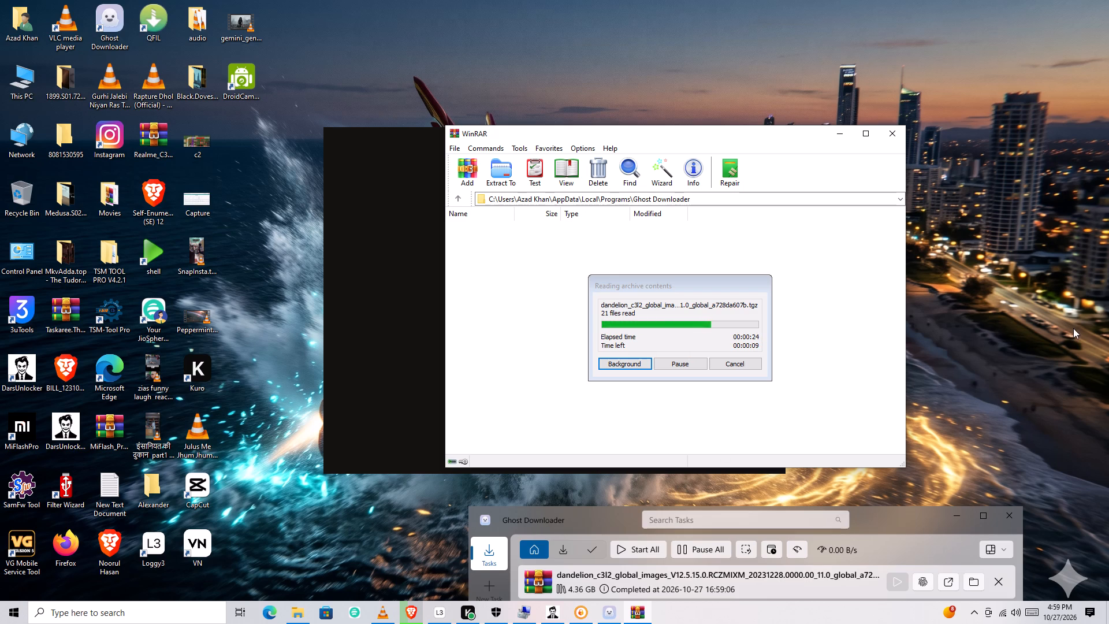
Bring the Ghost Downloader window up into full view and close it.
drag(880, 521, 832, 175)
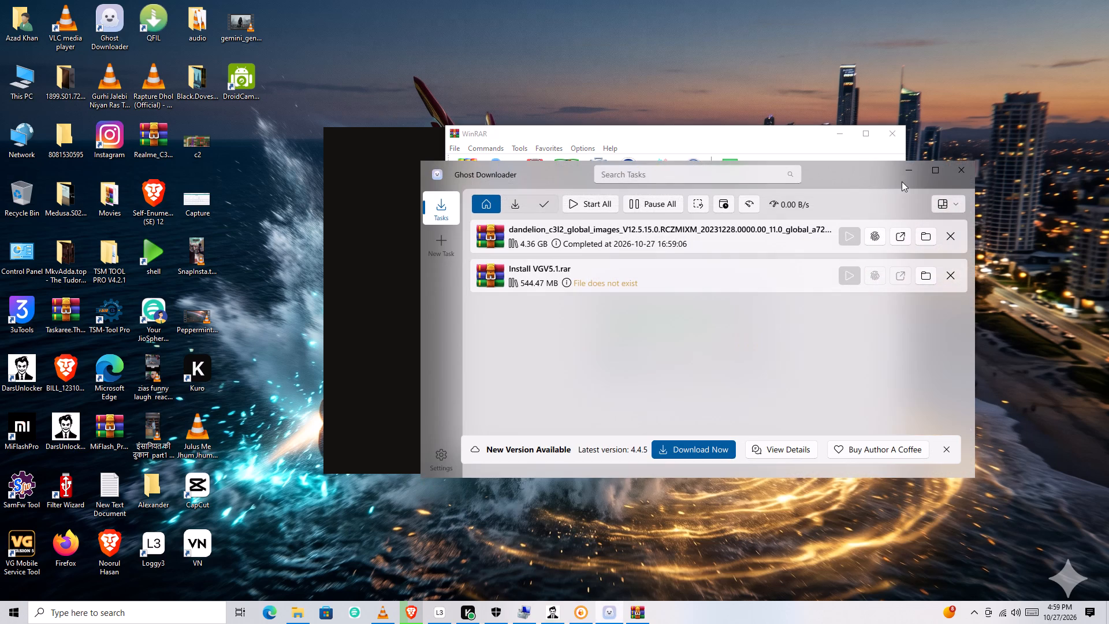
click(958, 170)
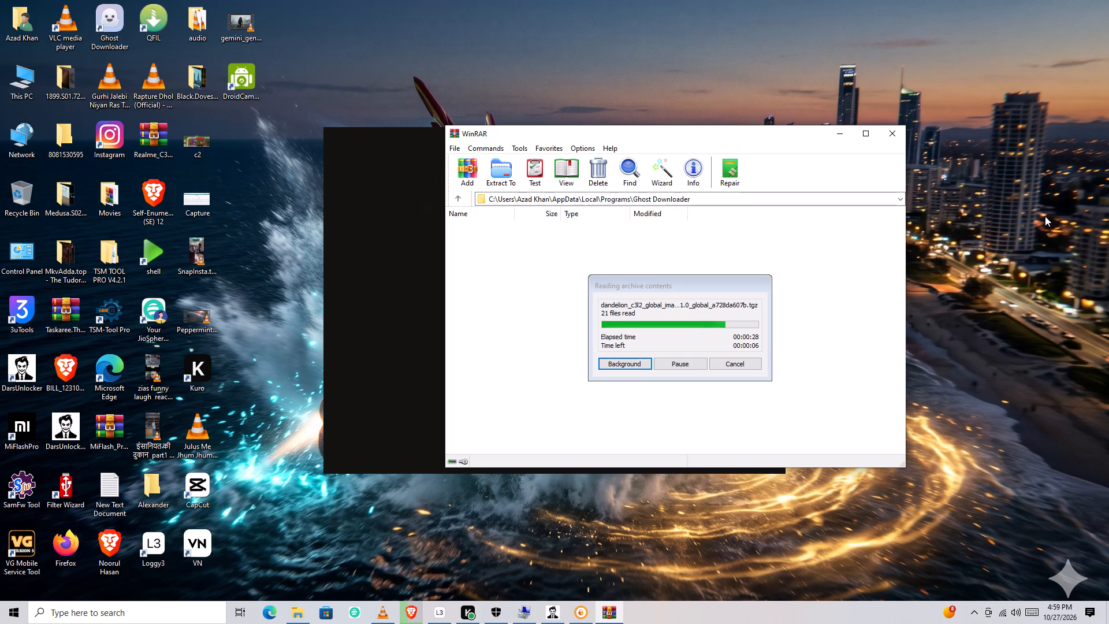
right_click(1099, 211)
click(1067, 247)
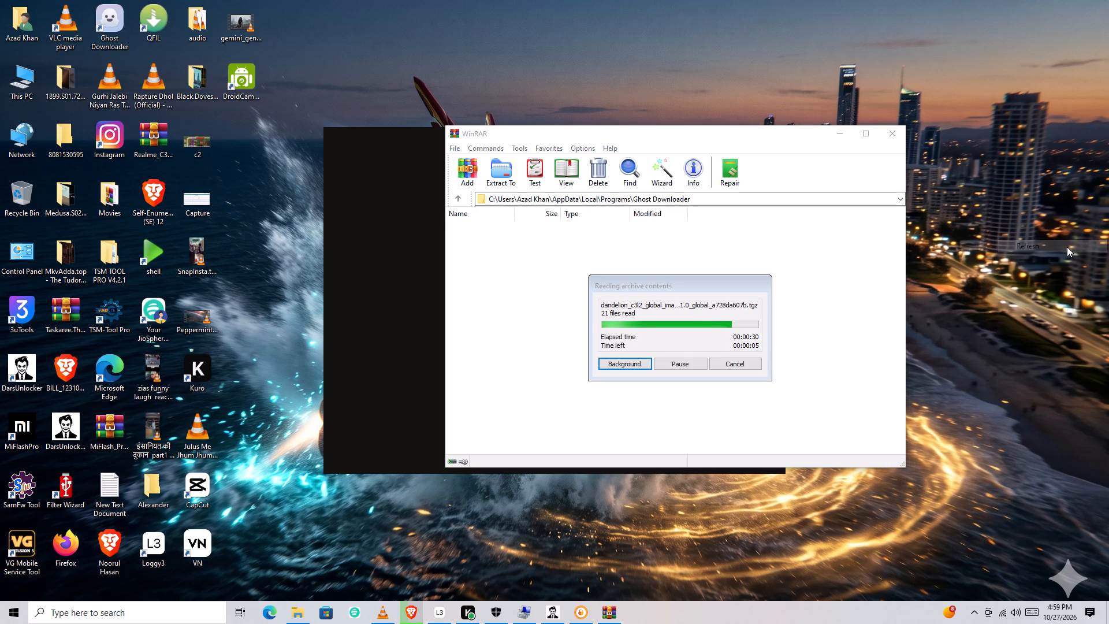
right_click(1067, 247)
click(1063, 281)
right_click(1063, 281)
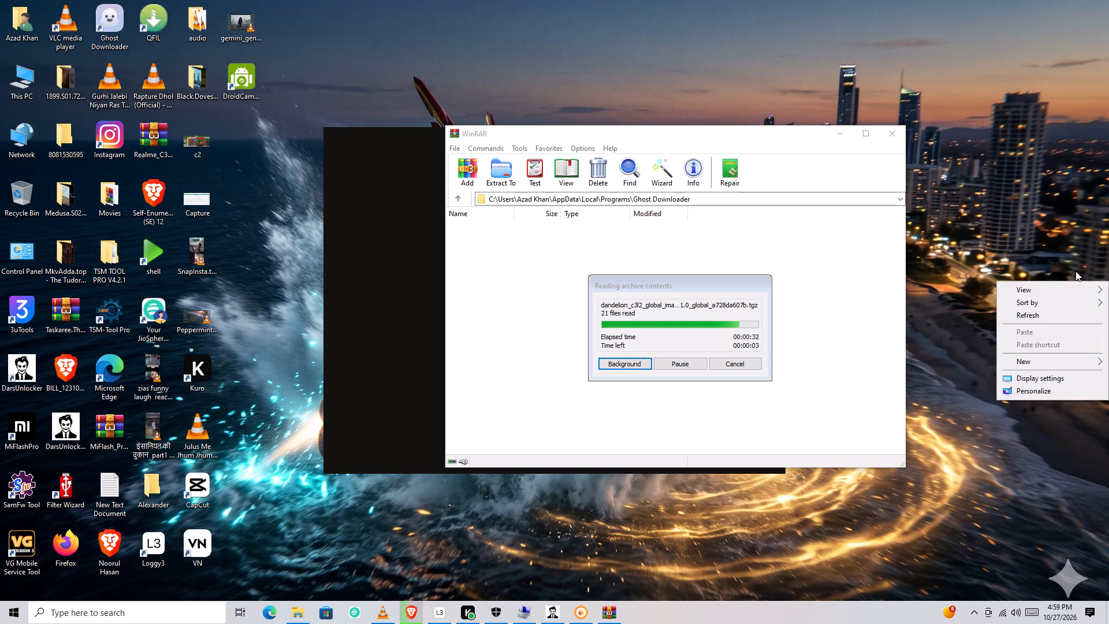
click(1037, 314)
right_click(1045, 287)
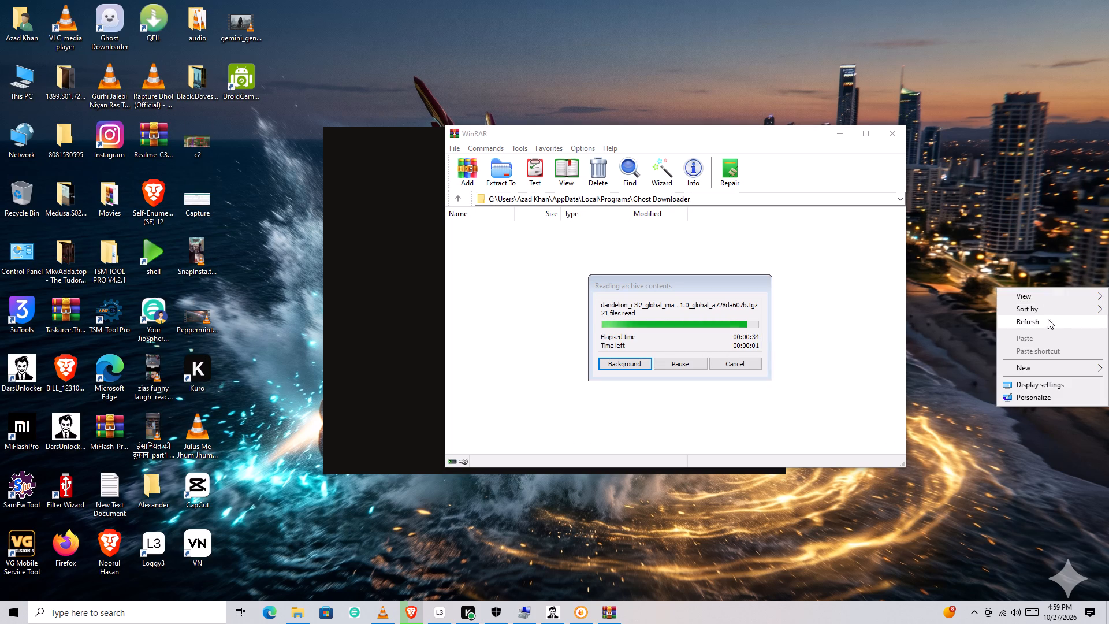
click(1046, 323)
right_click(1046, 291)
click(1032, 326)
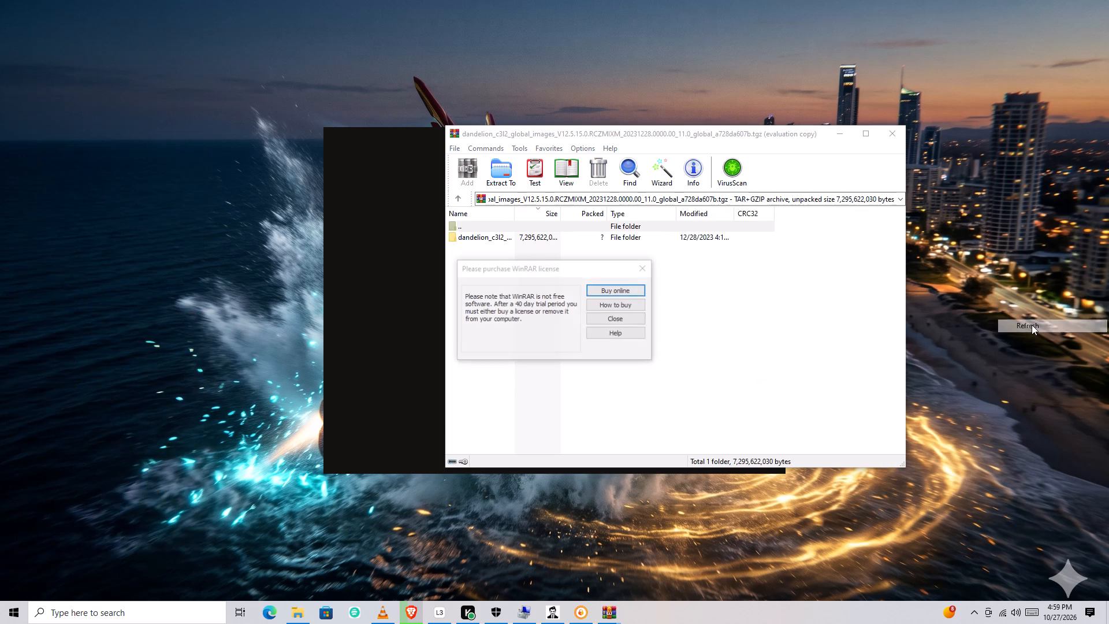
Dismiss the WinRAR purchase notice, look inside the dandelion firmware folder, and extract the whole folder onto the desktop.
click(626, 317)
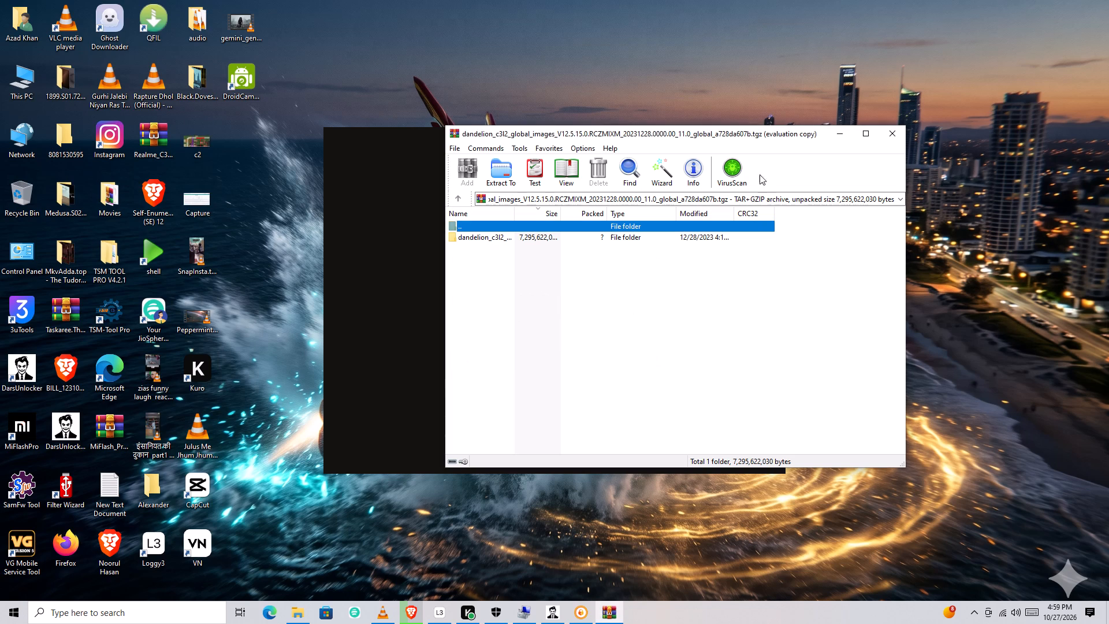
double_click(511, 234)
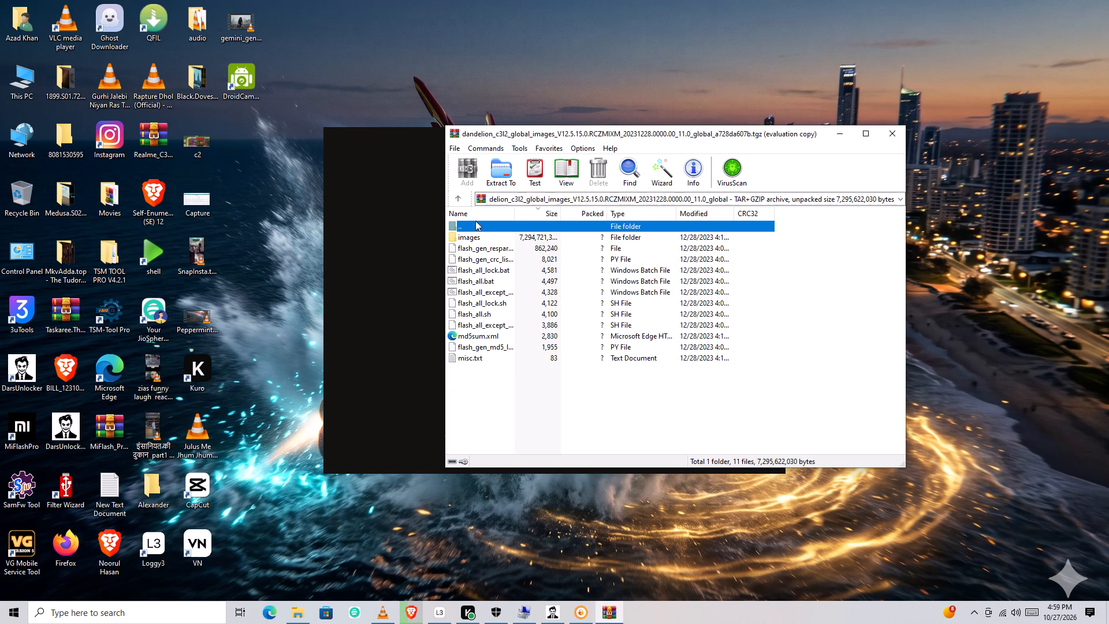
click(463, 195)
drag(475, 236, 962, 333)
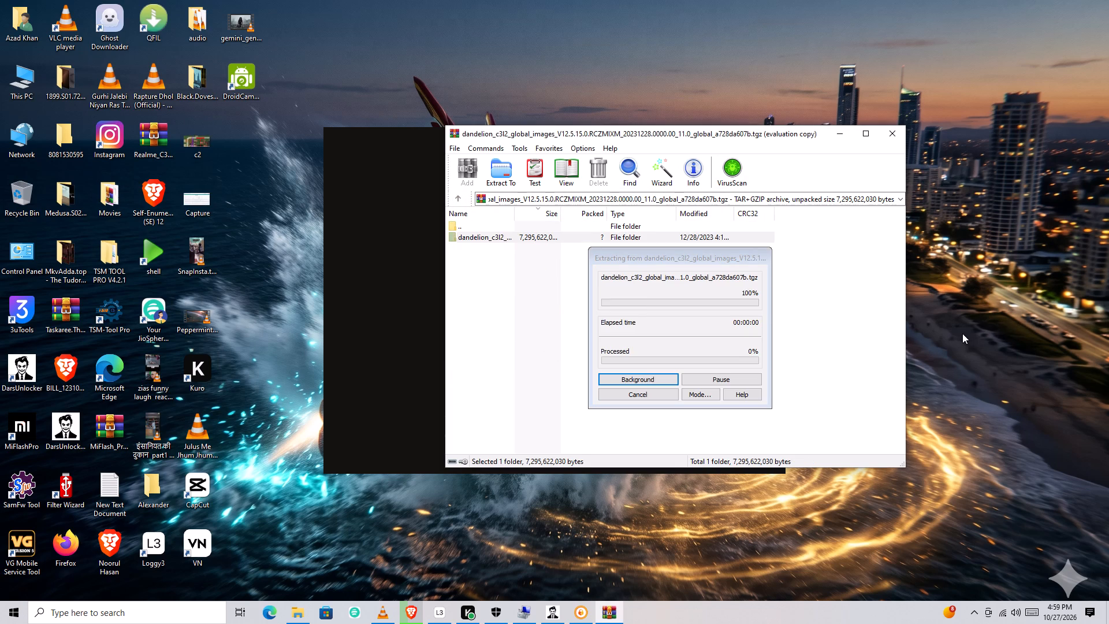
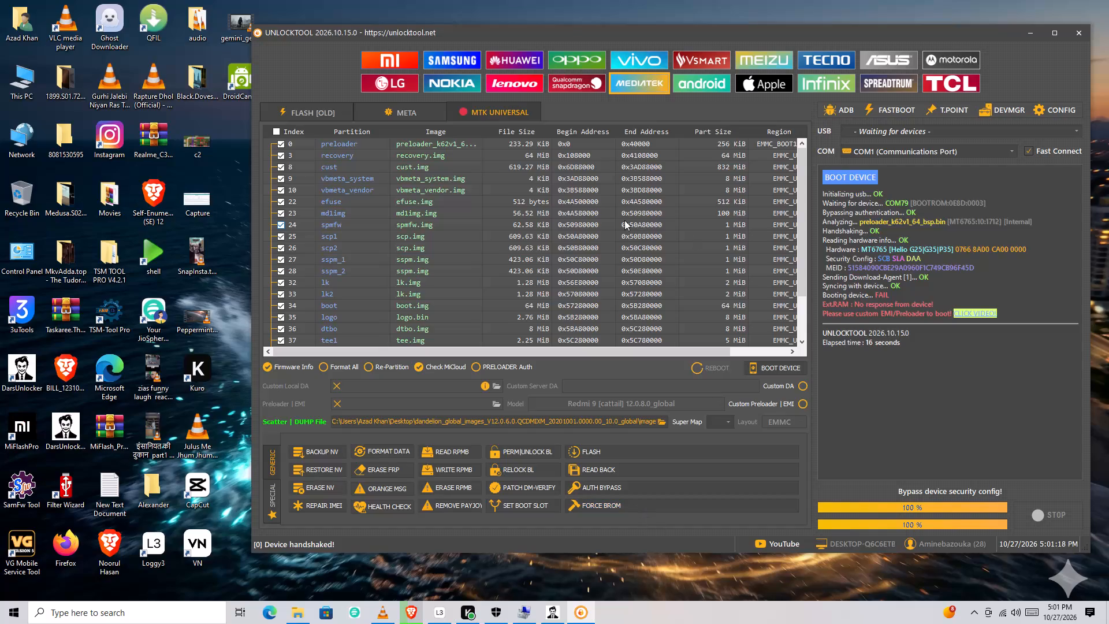
In UnlockTool, load MT6765_Android_scatter from the images folder of the desktop's dandelion V12.5.15.0.RCZMIXM firmware and start flashing it.
right_click(539, 211)
click(590, 288)
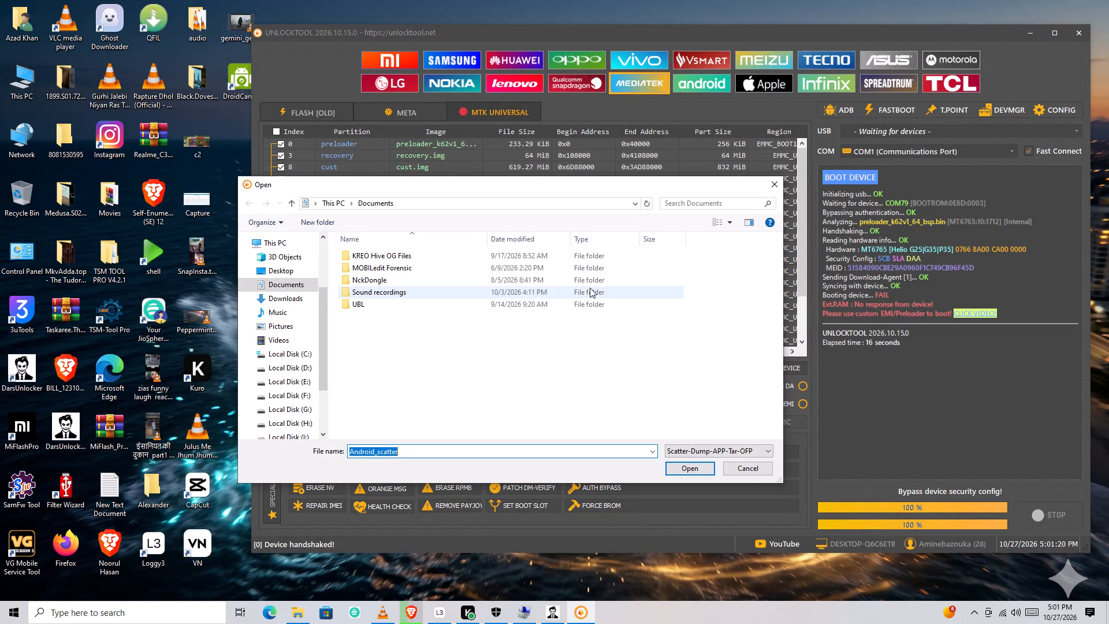
click(276, 269)
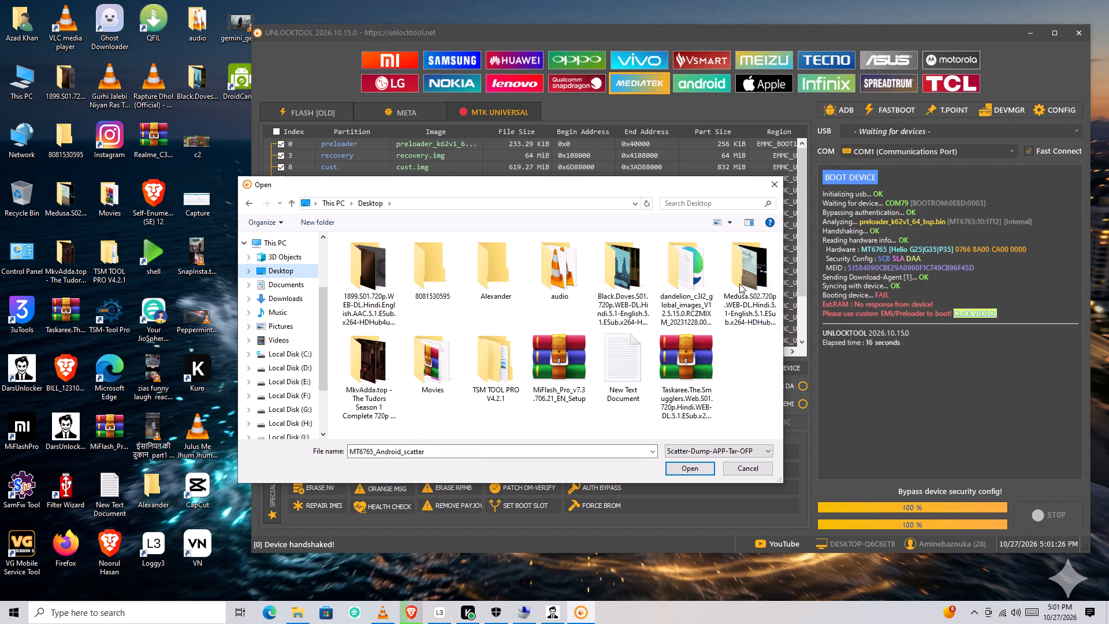
double_click(673, 298)
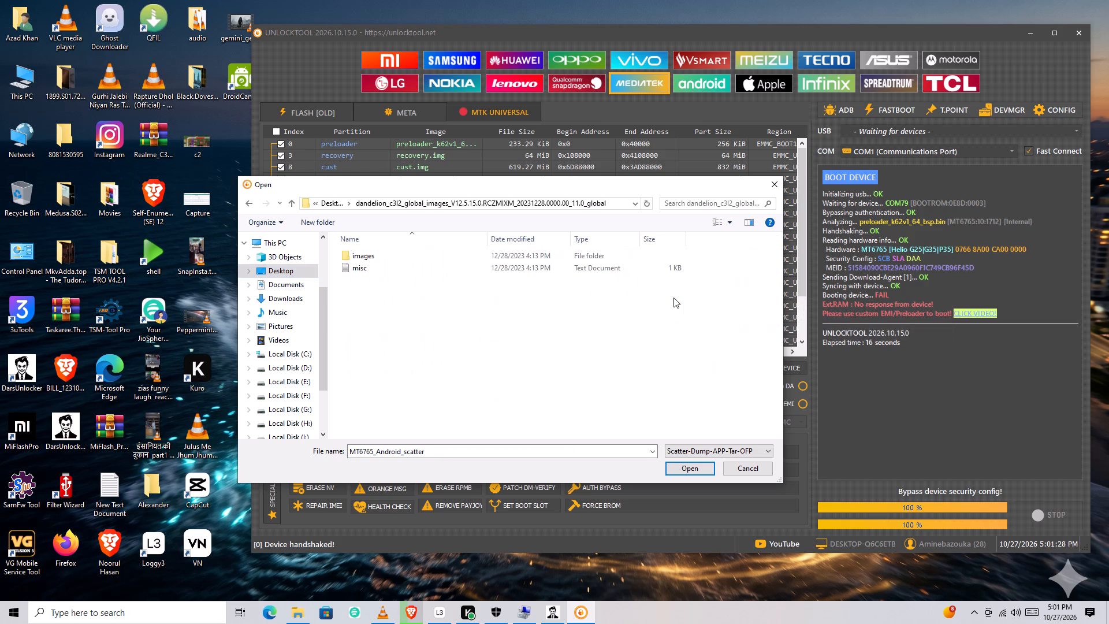
double_click(395, 255)
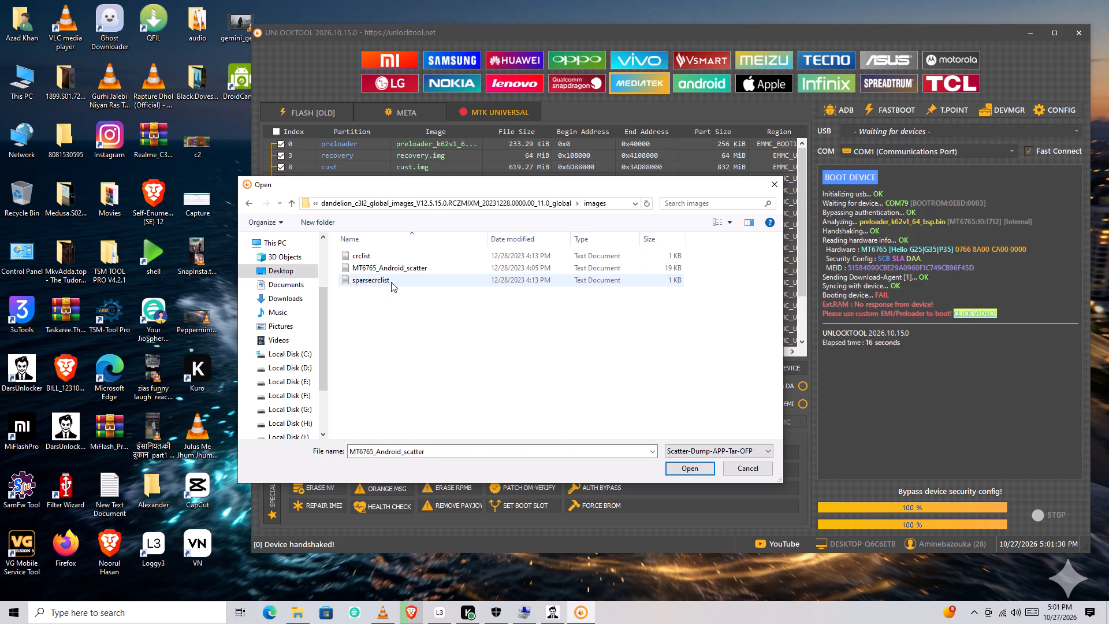
double_click(392, 272)
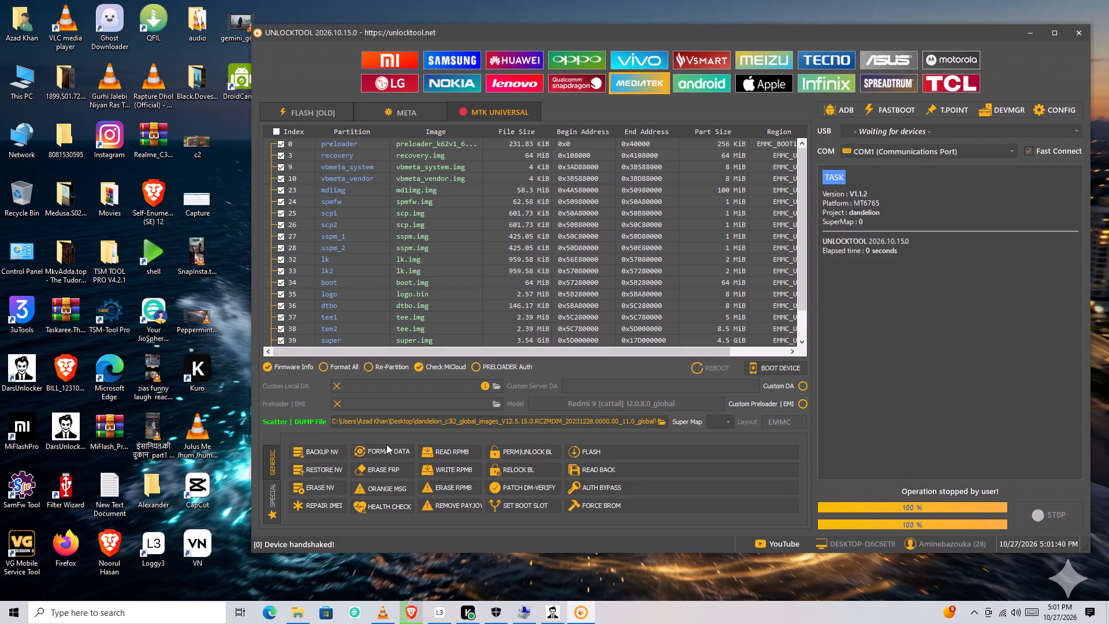
click(576, 447)
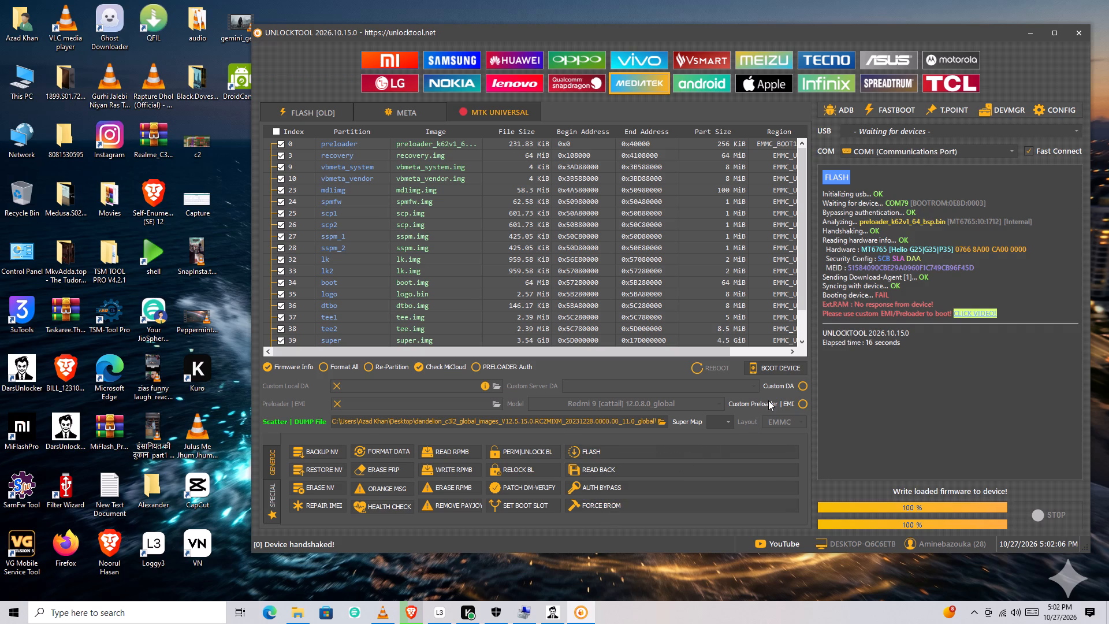
Enable the custom preloader/EMI option with model Redmi 9A [dandelion] 12.0.3.0_global and start the flash again.
click(801, 403)
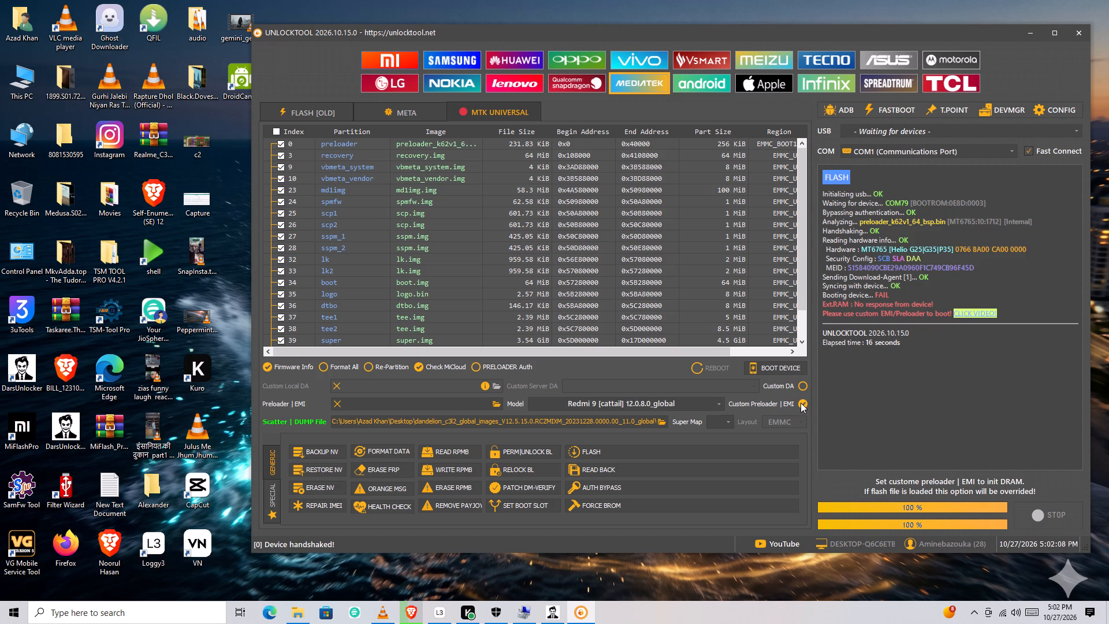
click(719, 402)
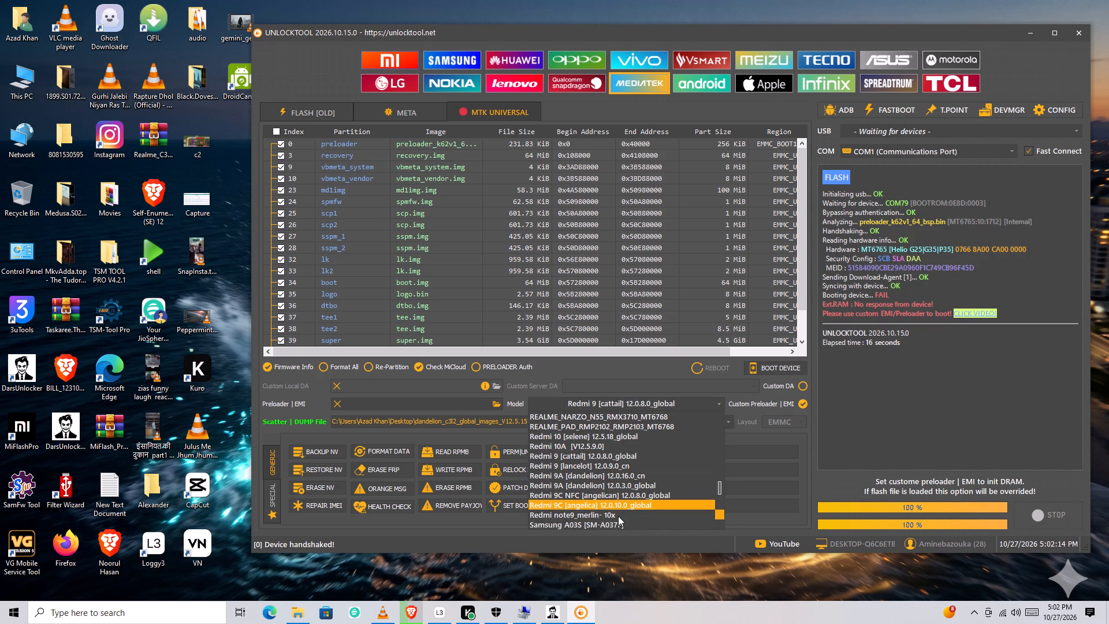
scroll(618, 518, down, 3)
scroll(618, 518, up, 2)
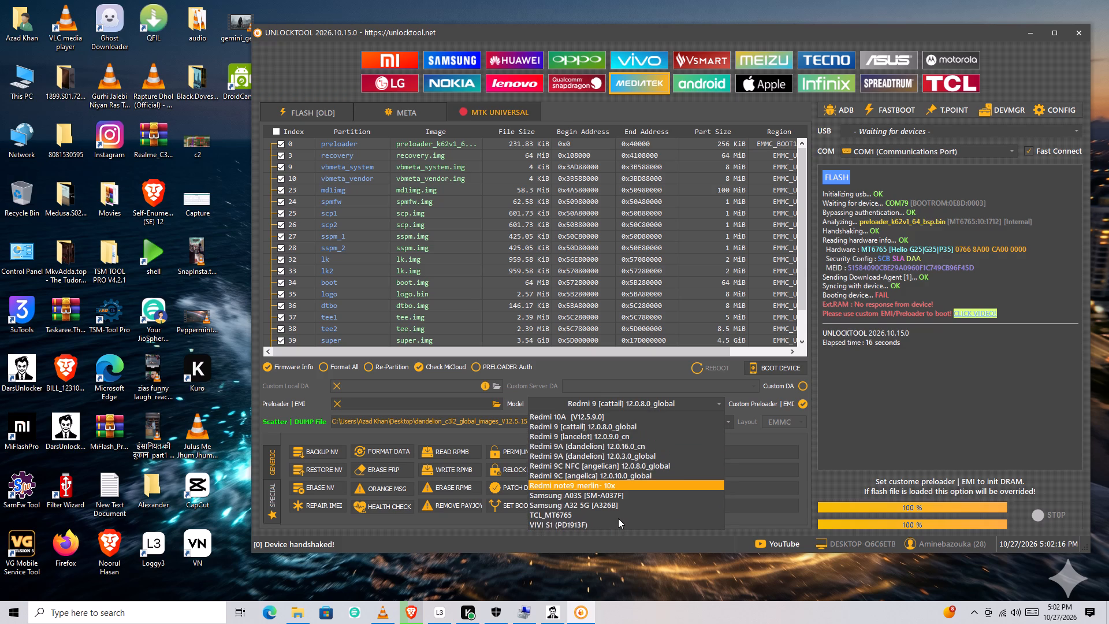
click(655, 456)
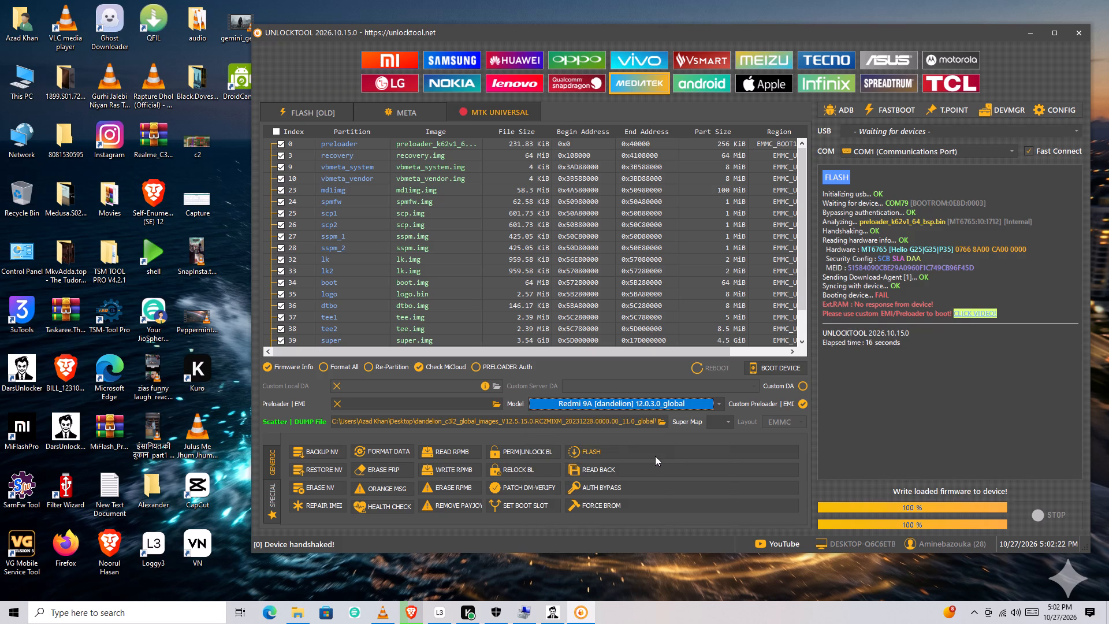
click(589, 450)
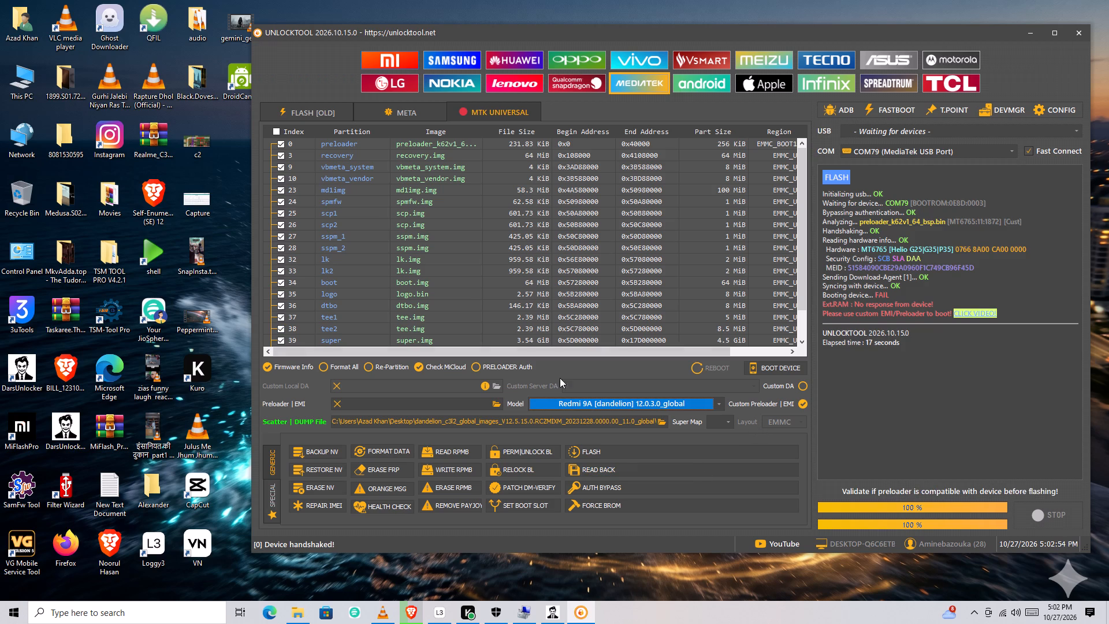
Set the PRELOADER Auth selection to XIAOMI V1 and restart the flash, continuing with the preloader partition included.
click(505, 365)
click(534, 302)
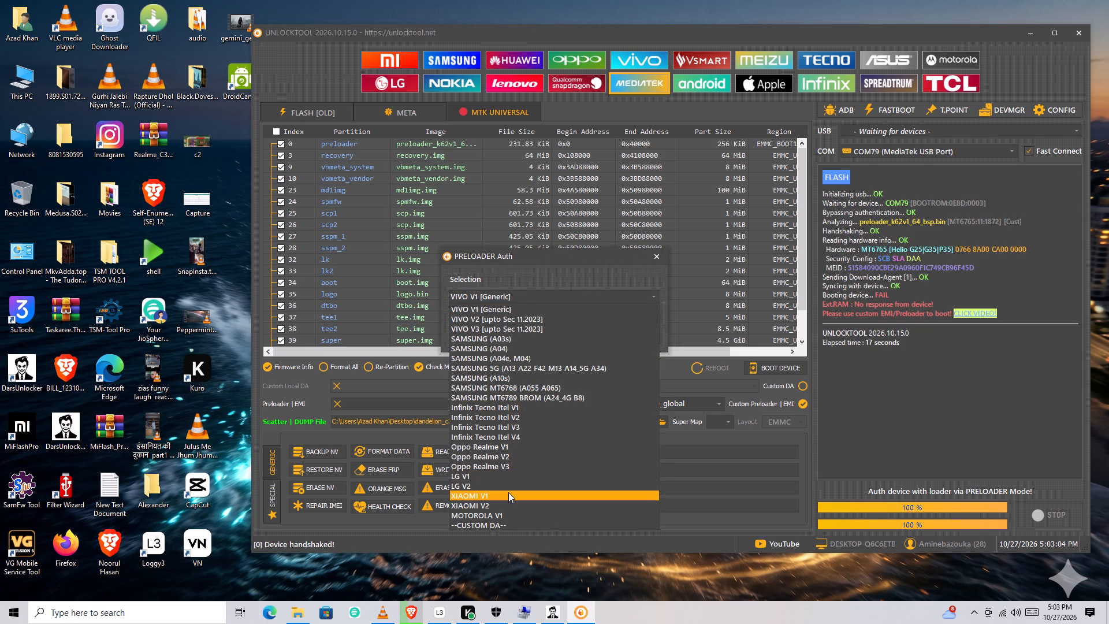
click(508, 492)
click(624, 336)
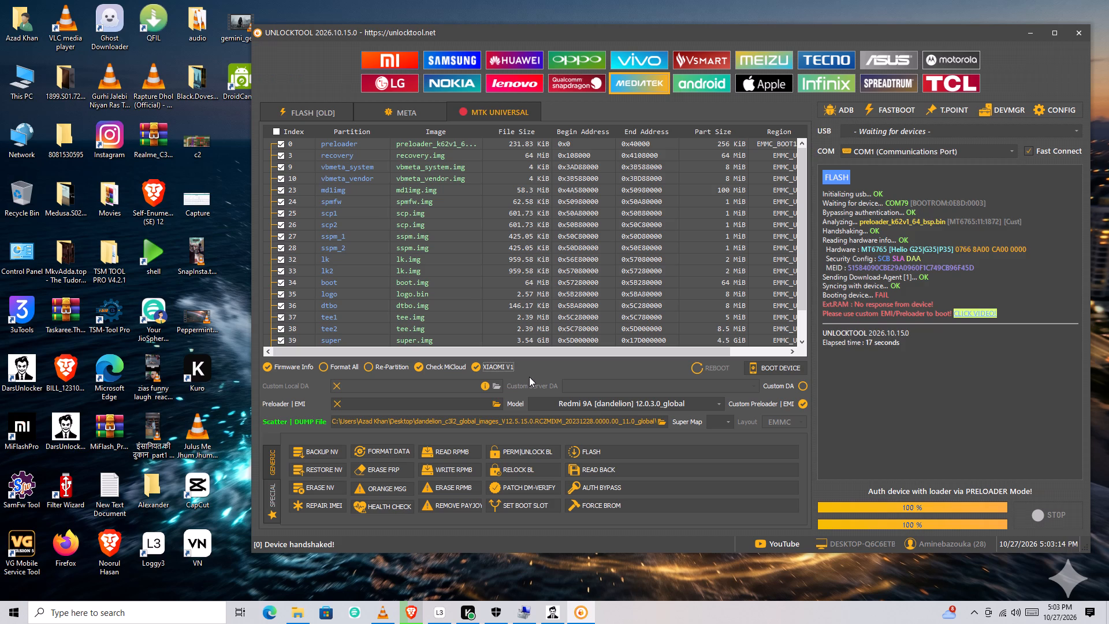
click(576, 450)
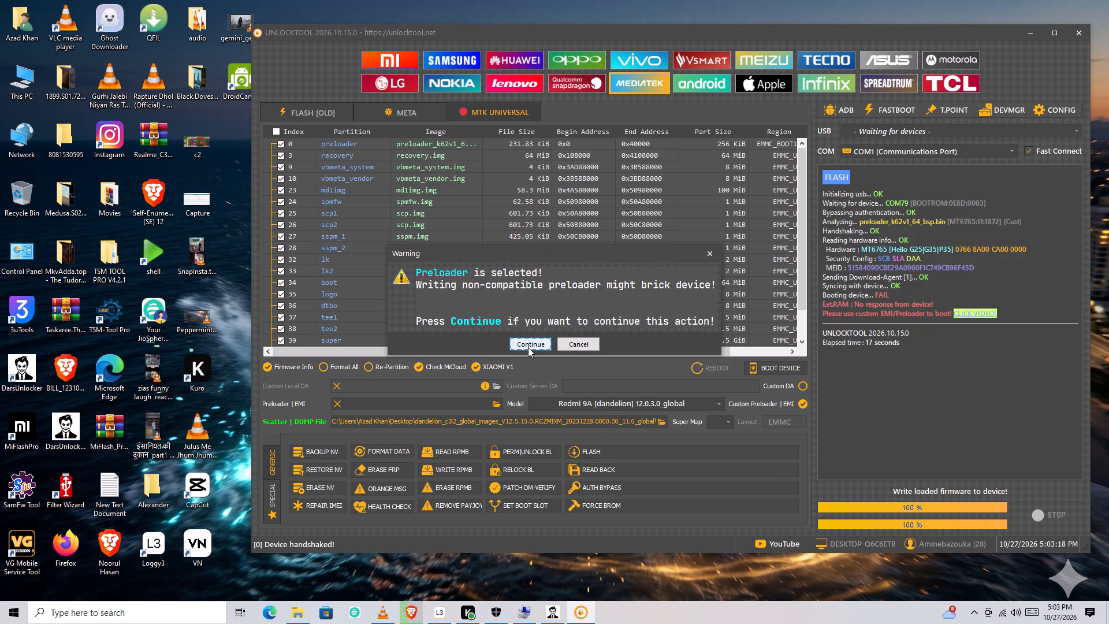
click(528, 347)
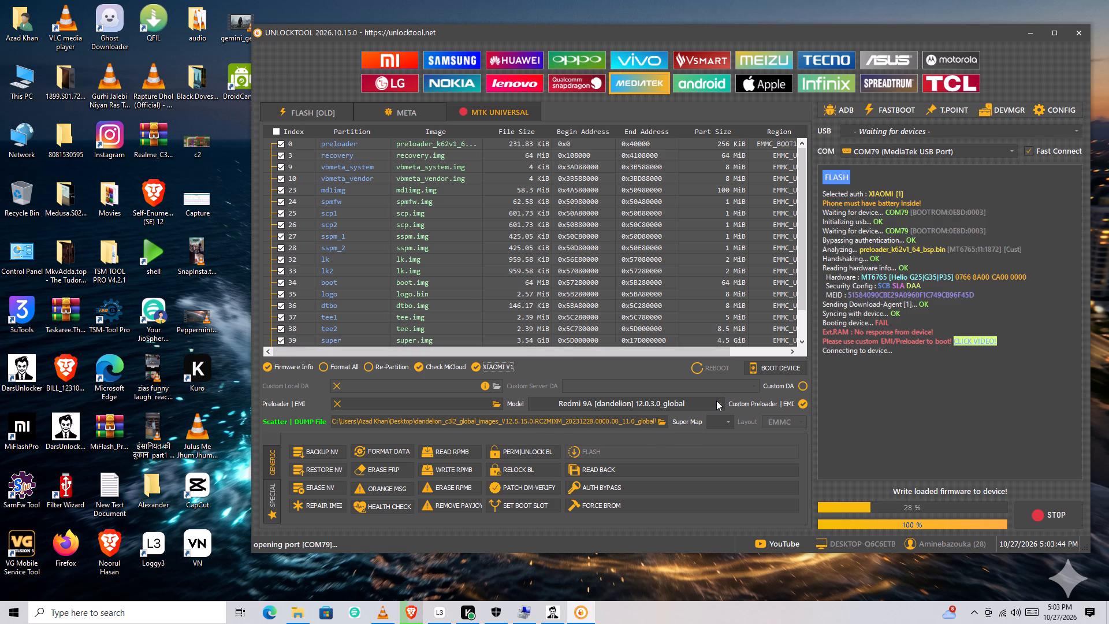
Load preloader_k62v1_64_bsp.bin from the dandelion firmware's images folder as the custom preloader/EMI file.
click(496, 403)
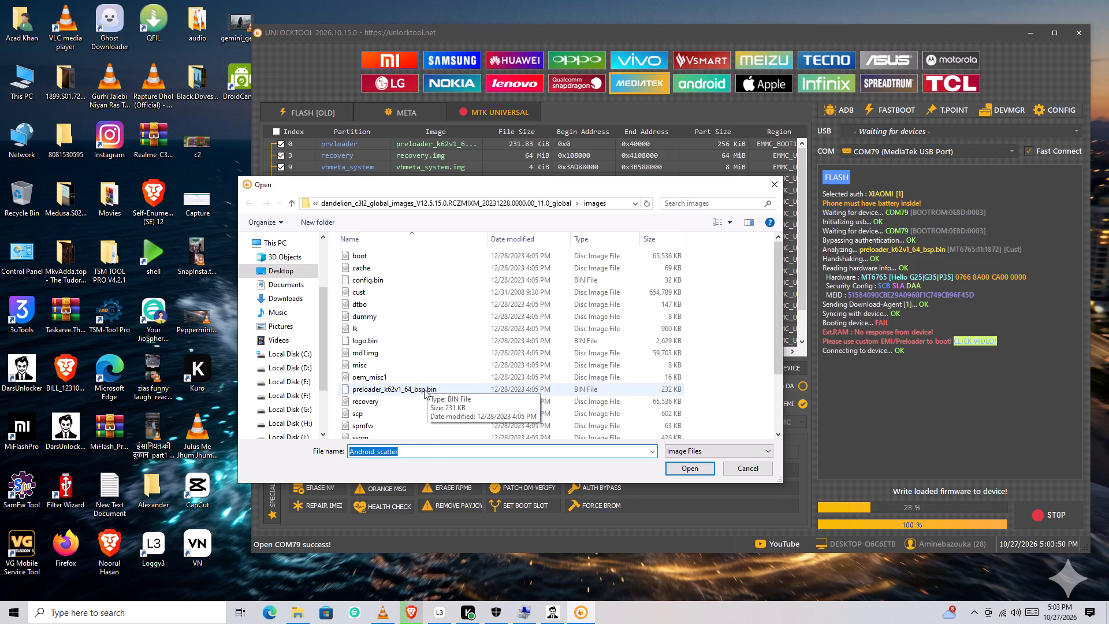
click(424, 389)
scroll(425, 393, down, 12)
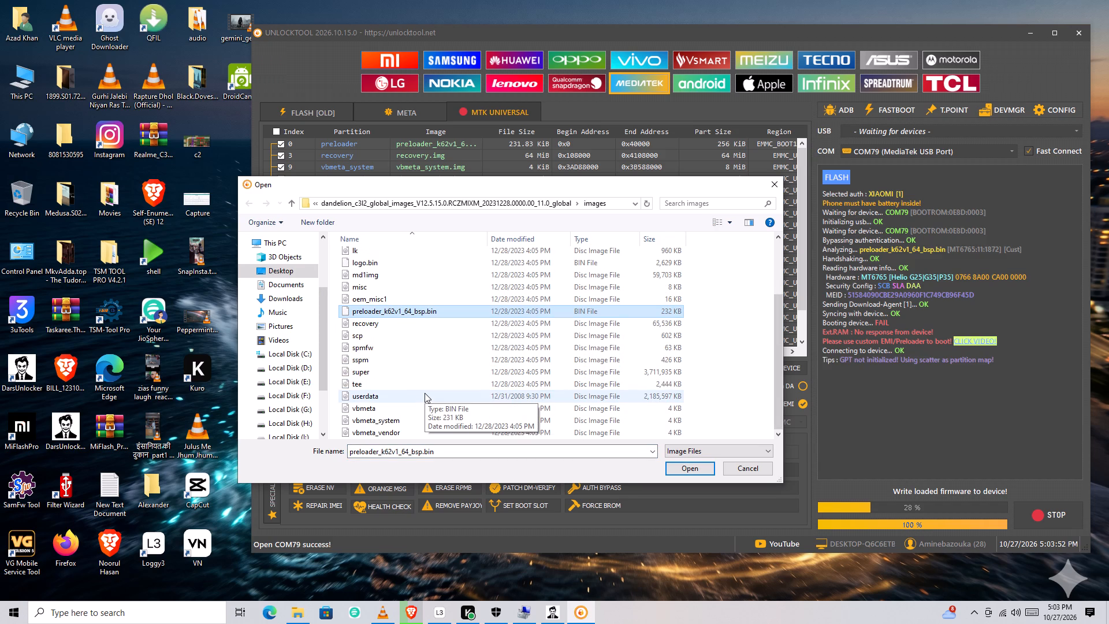
scroll(425, 393, up, 3)
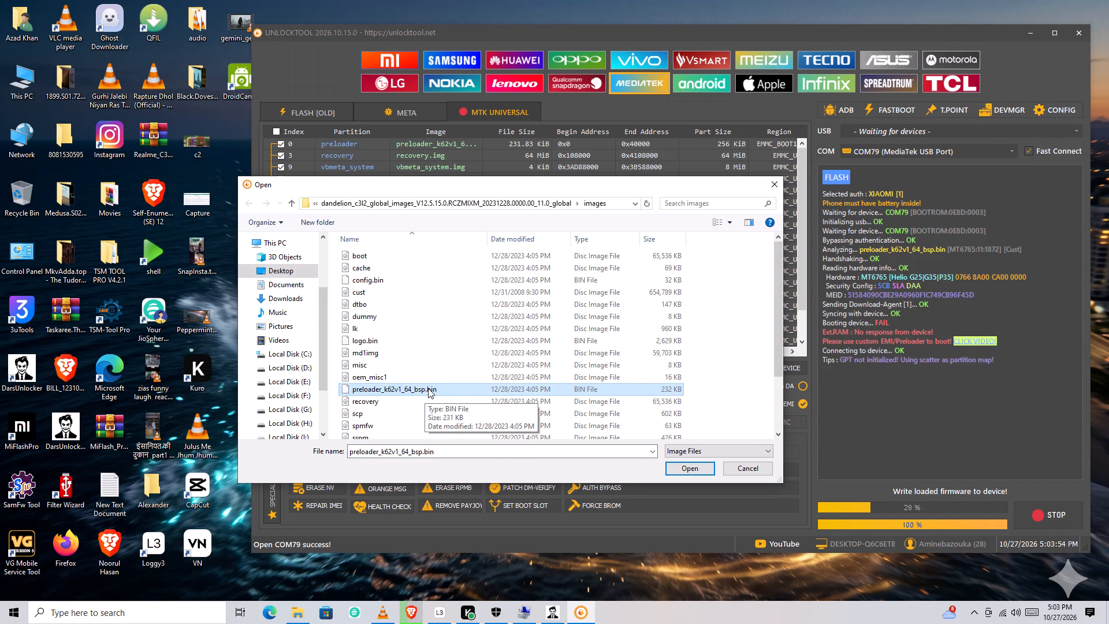
double_click(428, 388)
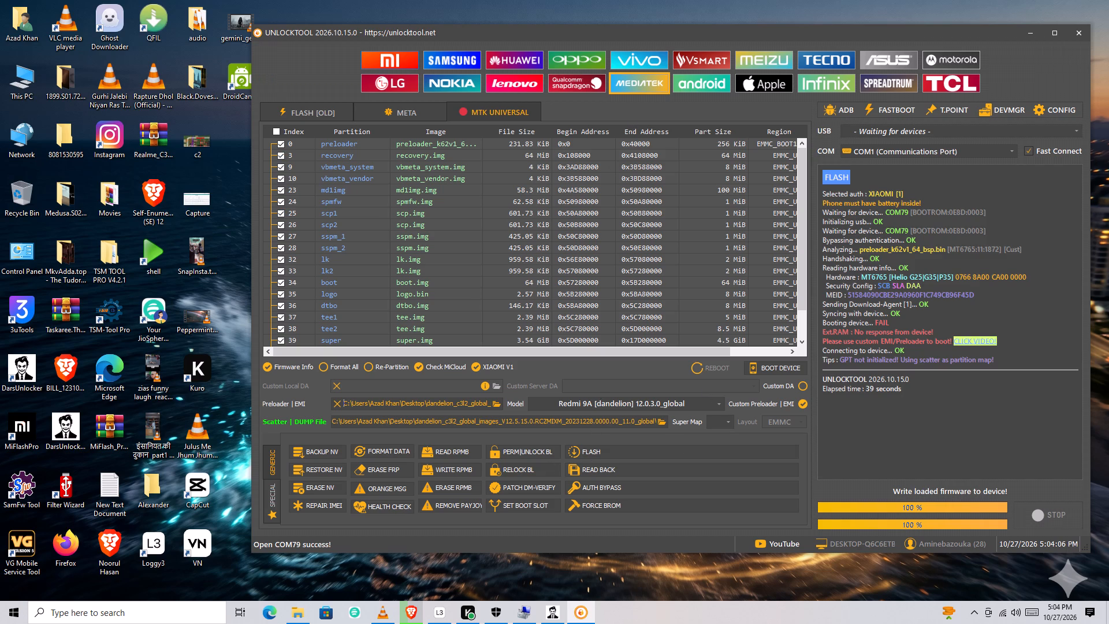
Start flashing the loaded dandelion firmware using the custom preloader file, continuing with the preloader partition included.
click(570, 450)
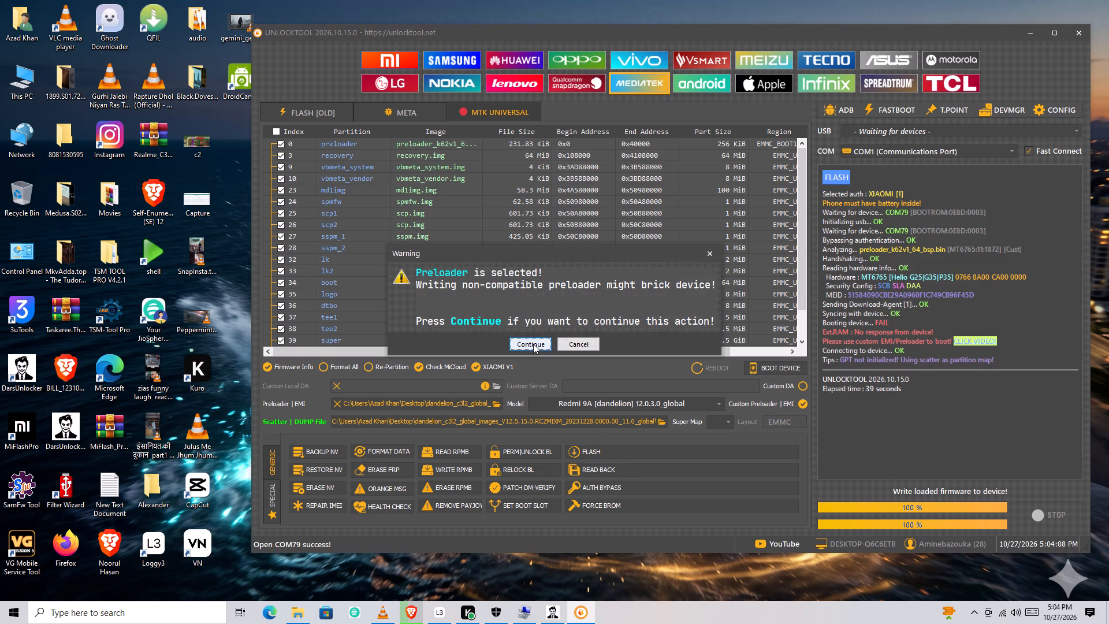
click(532, 347)
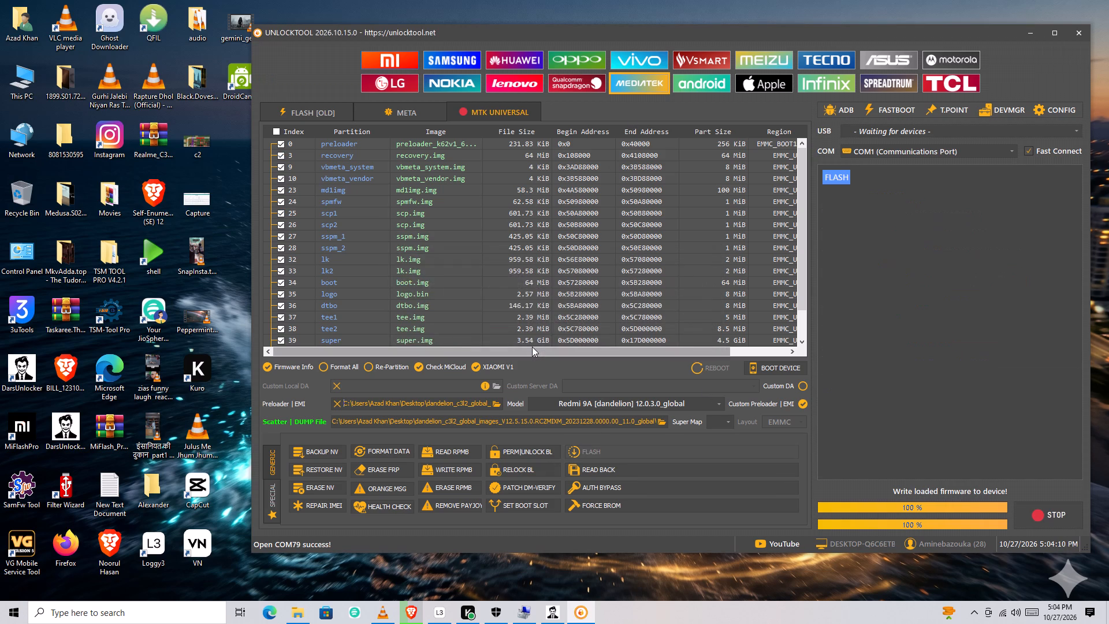
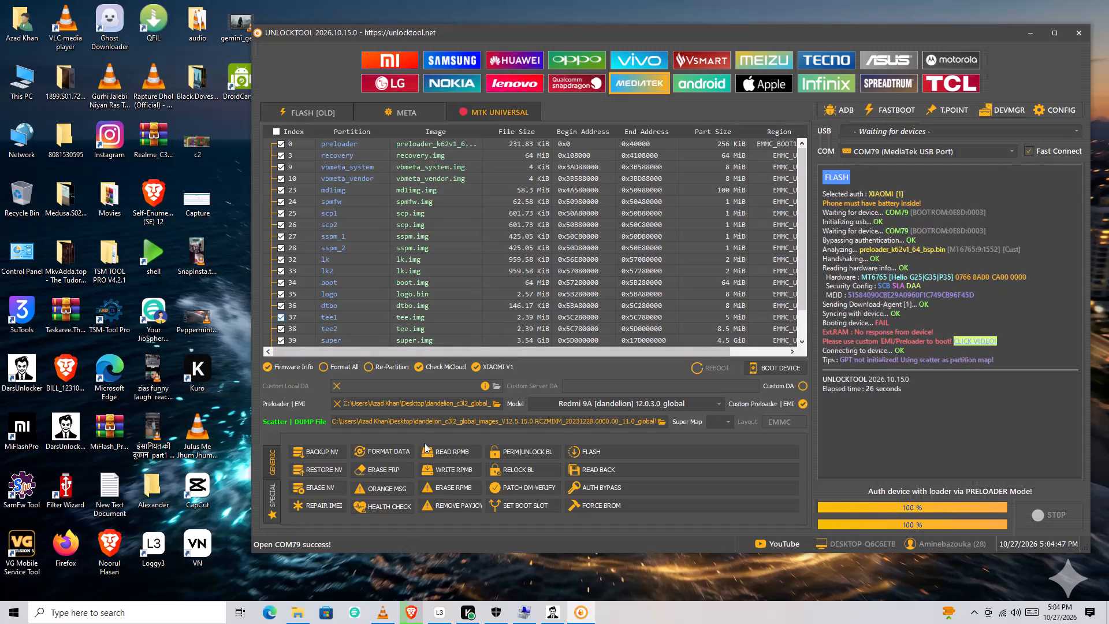
Bring up the computer's ports list in Device Manager alongside UnlockTool and restart flashing the loaded dandelion firmware.
click(521, 608)
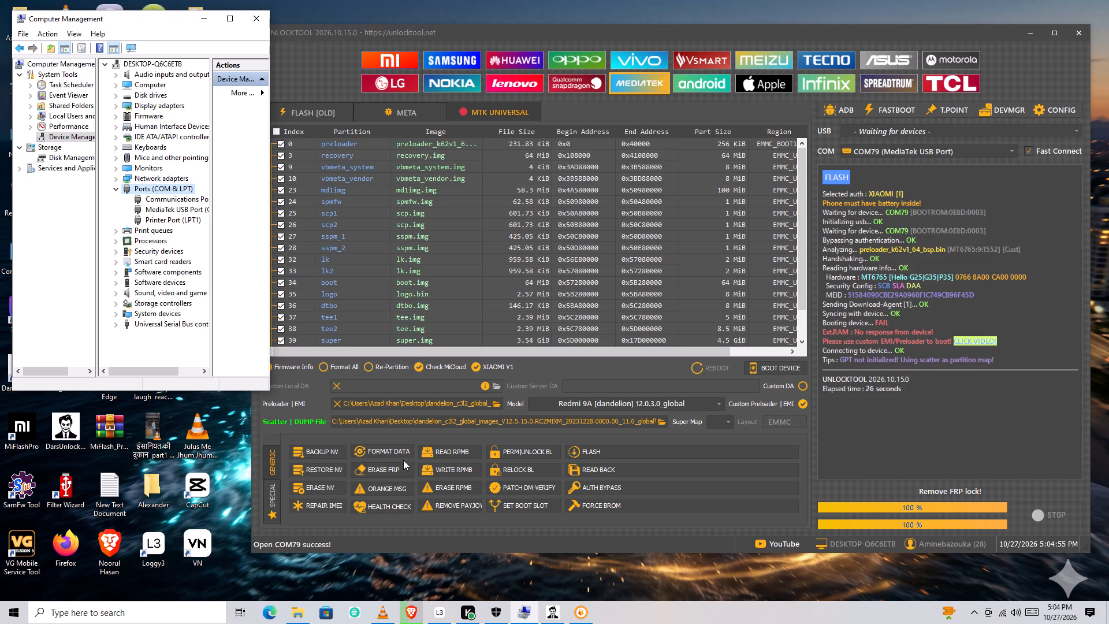
click(605, 451)
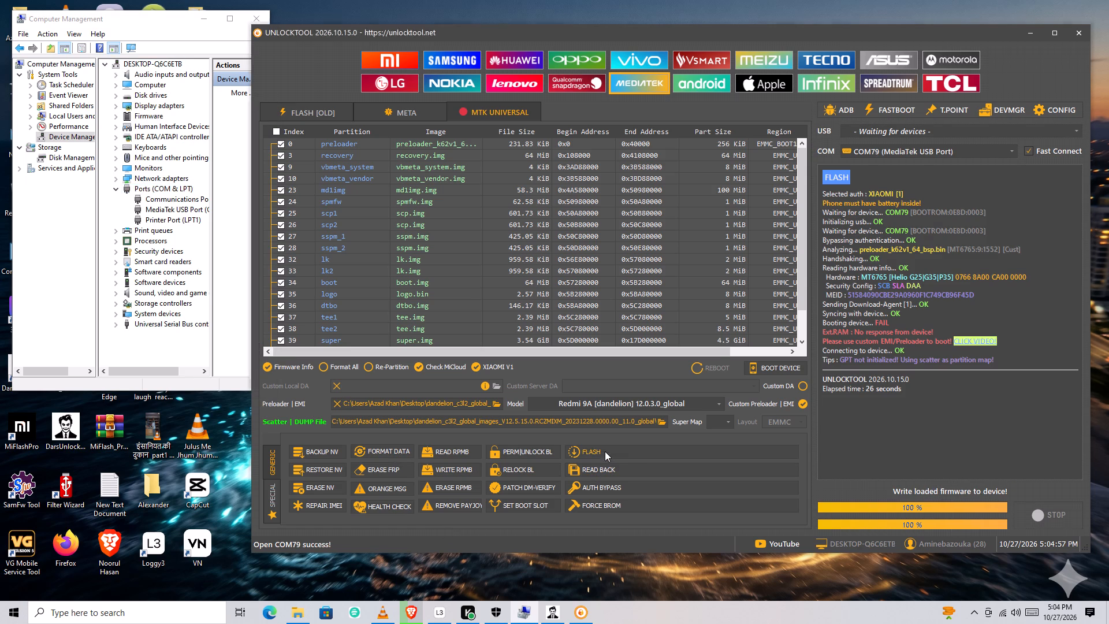
click(538, 350)
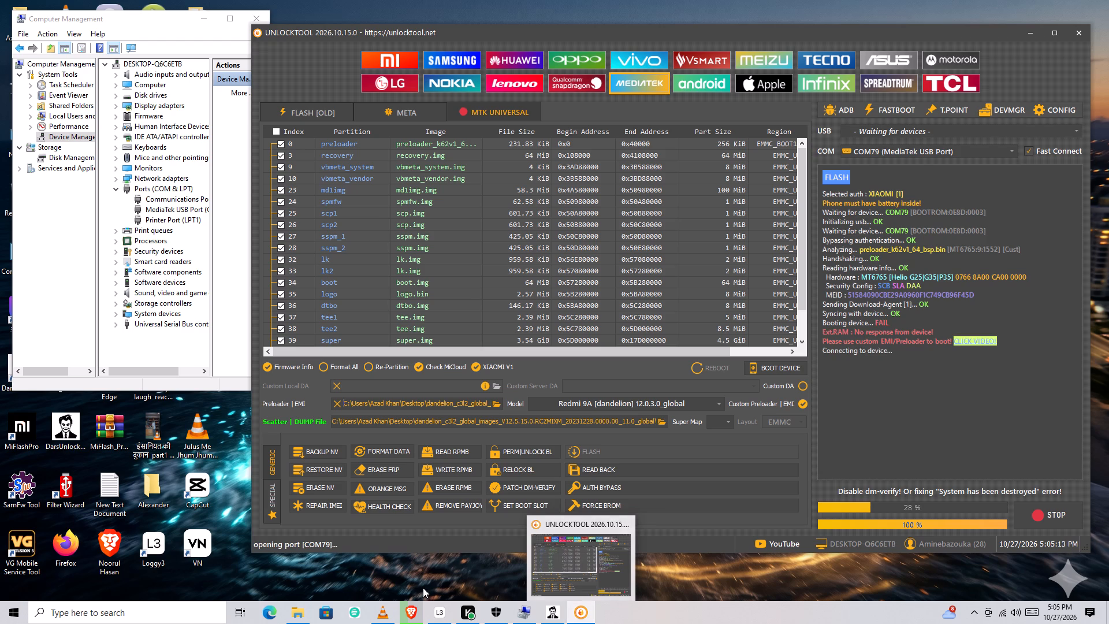
Switch to Brave and cancel the paused download of the dandelion_c3l2_global_images_V12.5.15.0.RCZMIXM firmware.
click(403, 609)
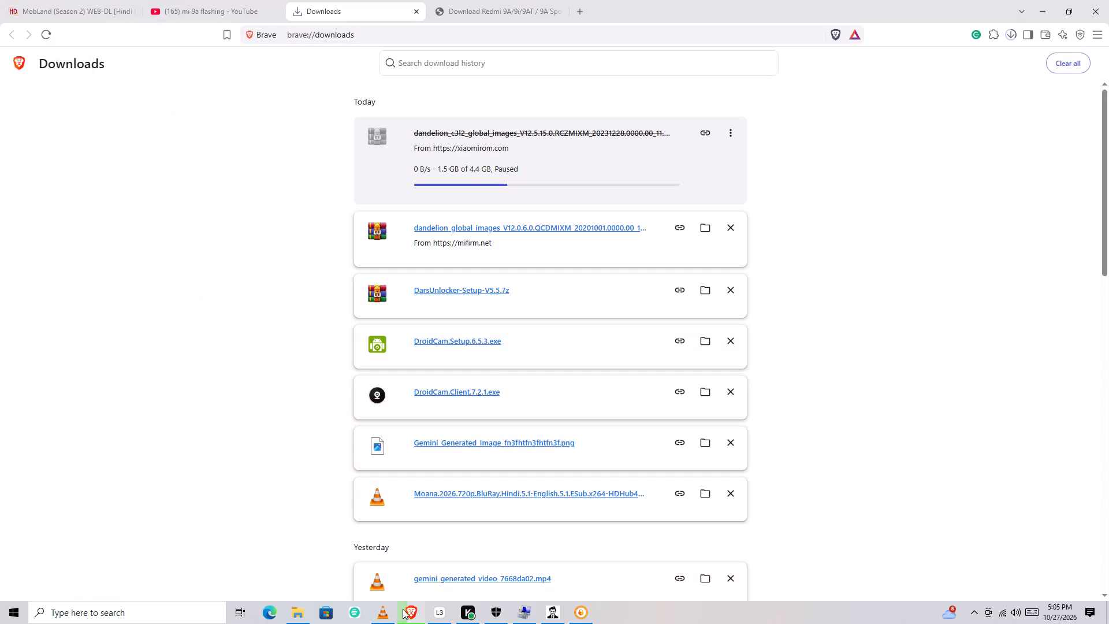
click(732, 135)
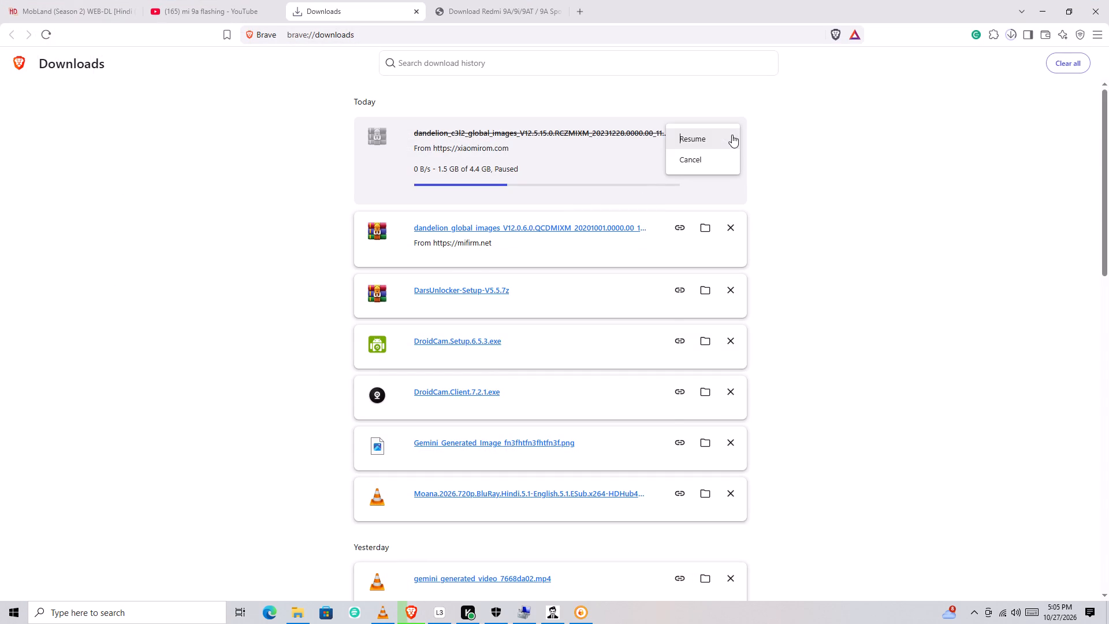
click(710, 161)
Look through the YouTube results for mi 9a flashing to find a suitable Redmi 9A flashing tutorial.
click(211, 0)
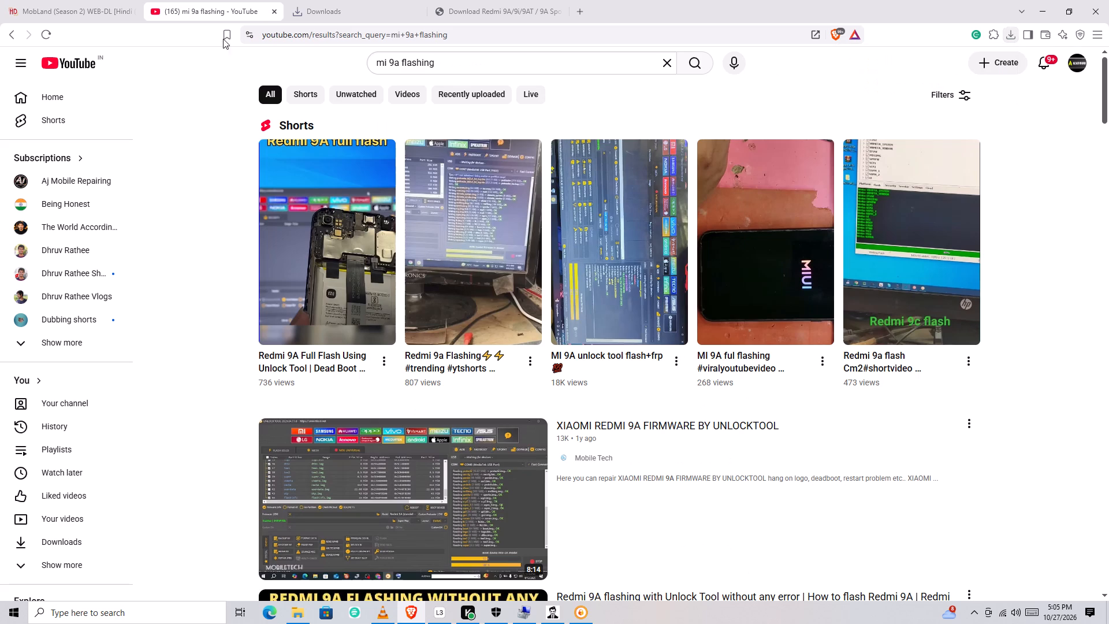
scroll(333, 437, up, 12)
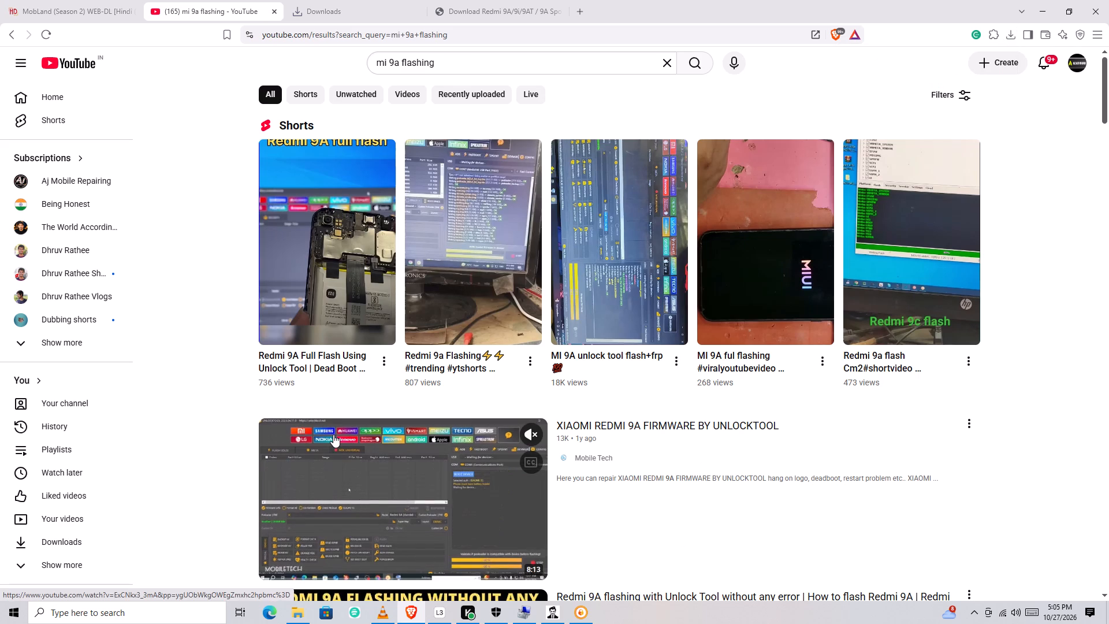
scroll(333, 434, up, 3)
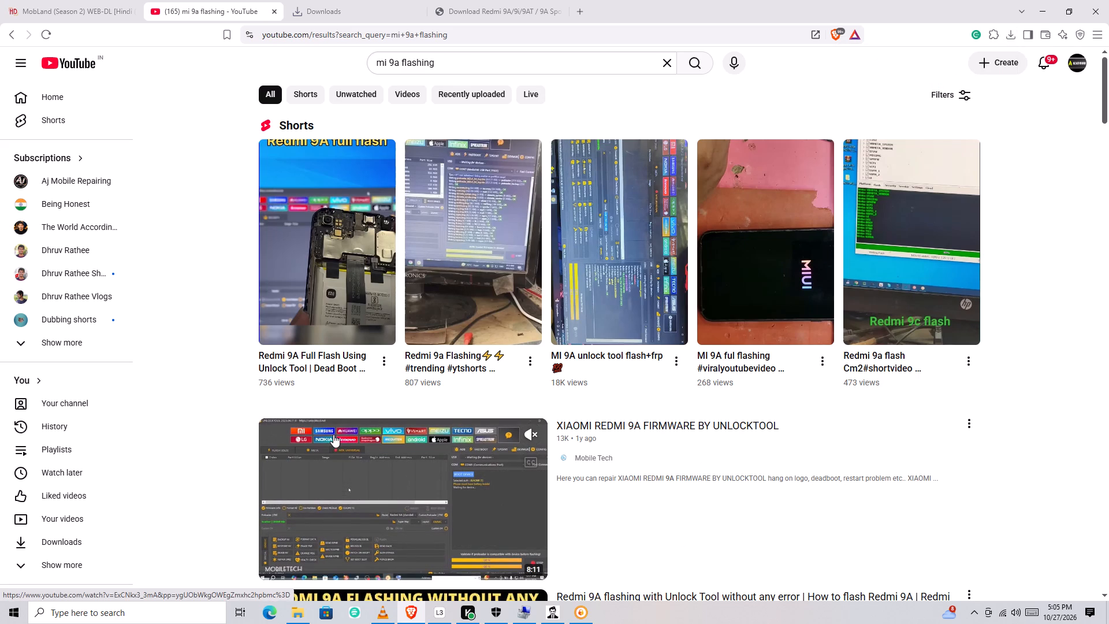
scroll(333, 434, down, 7)
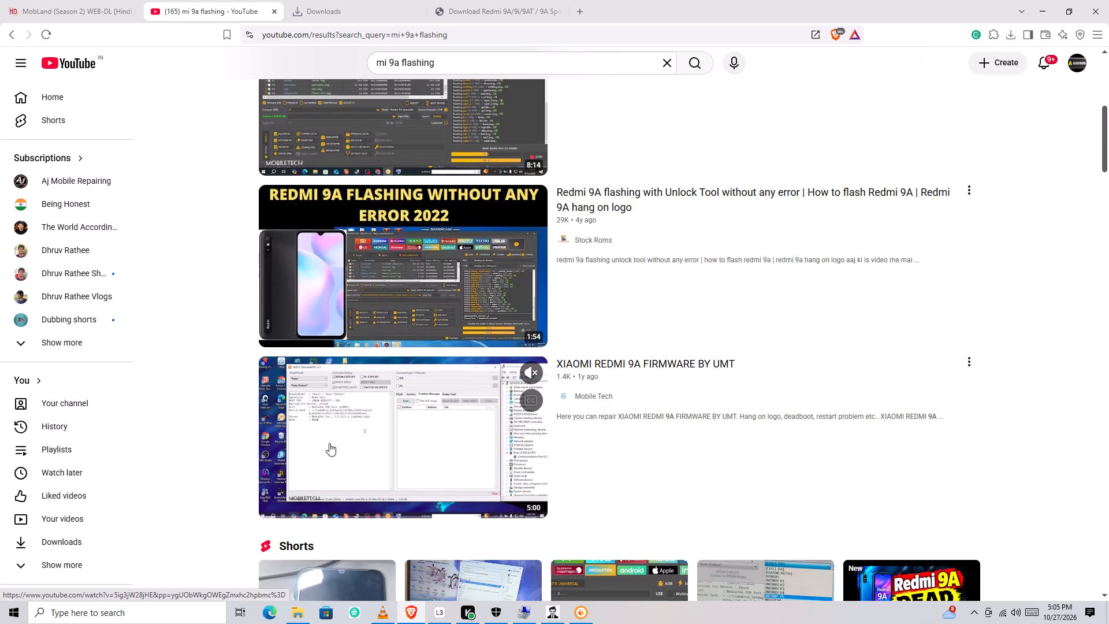
scroll(329, 443, down, 8)
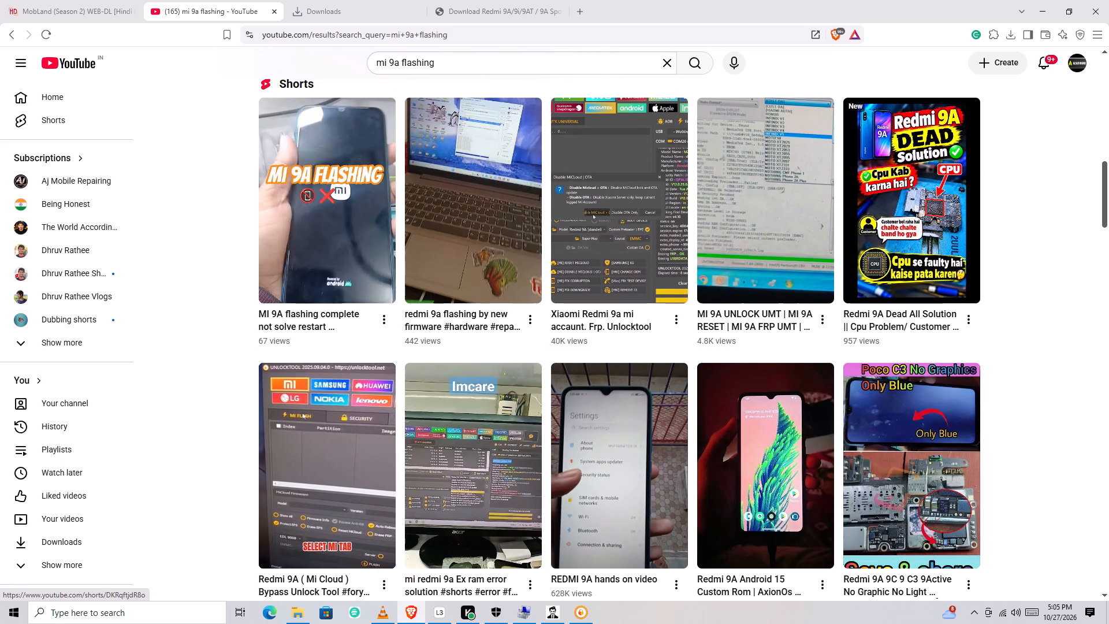
scroll(329, 443, down, 4)
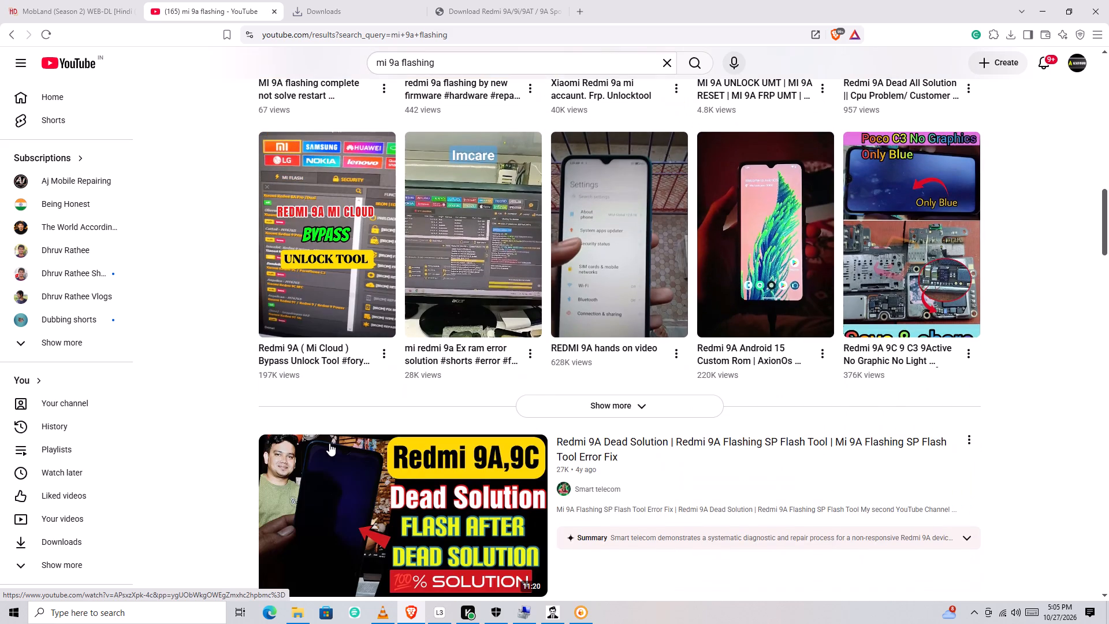
scroll(329, 443, down, 8)
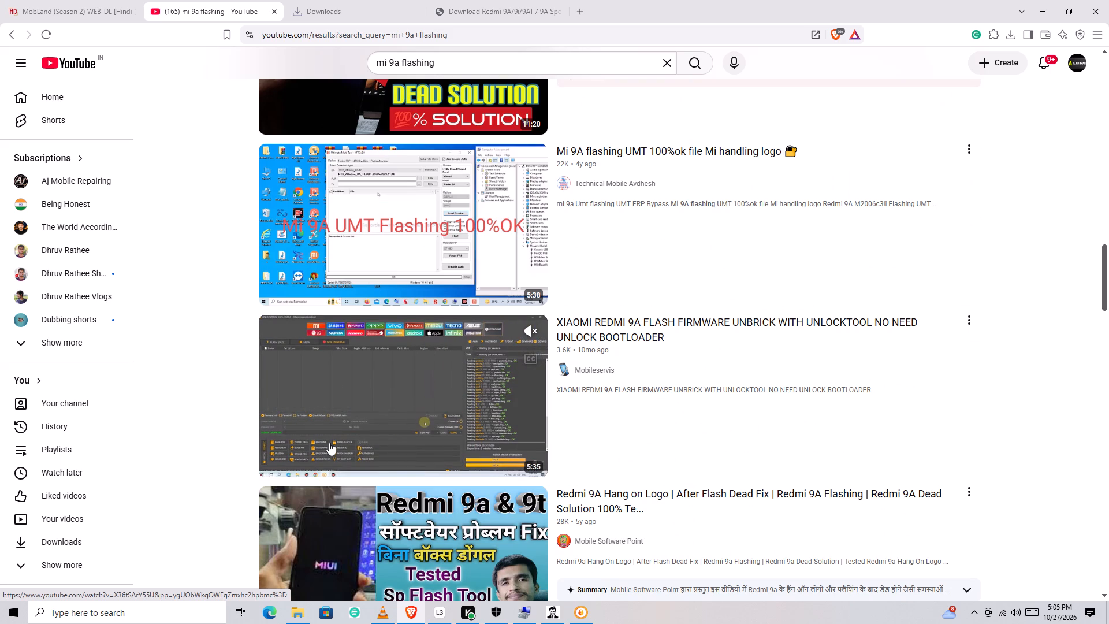
scroll(329, 443, down, 4)
scroll(329, 443, up, 3)
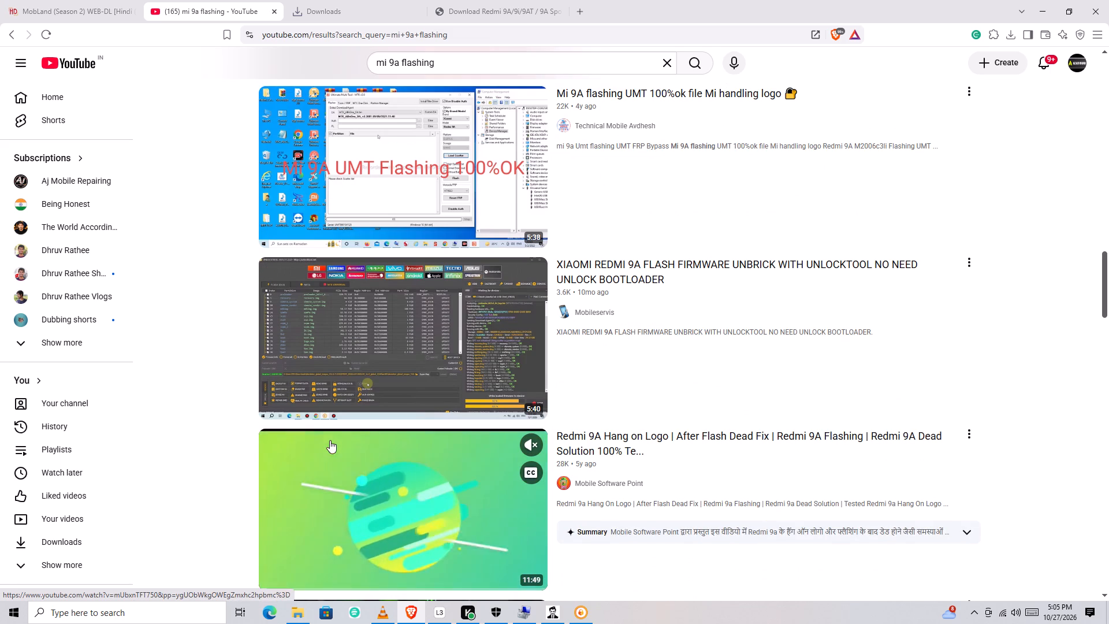
scroll(330, 440, down, 3)
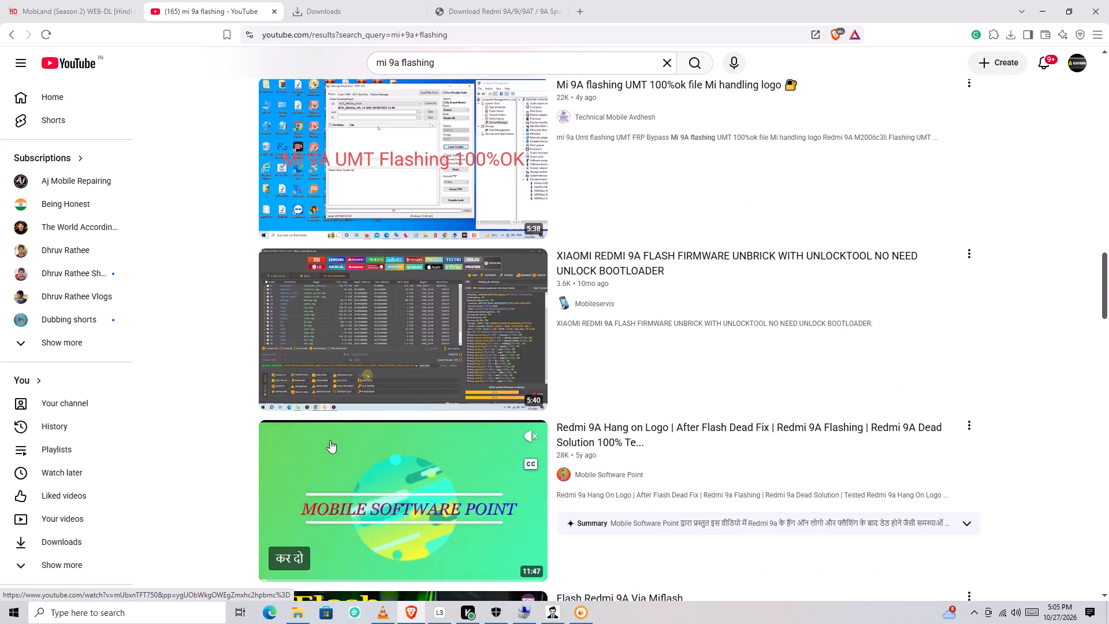
scroll(330, 440, down, 5)
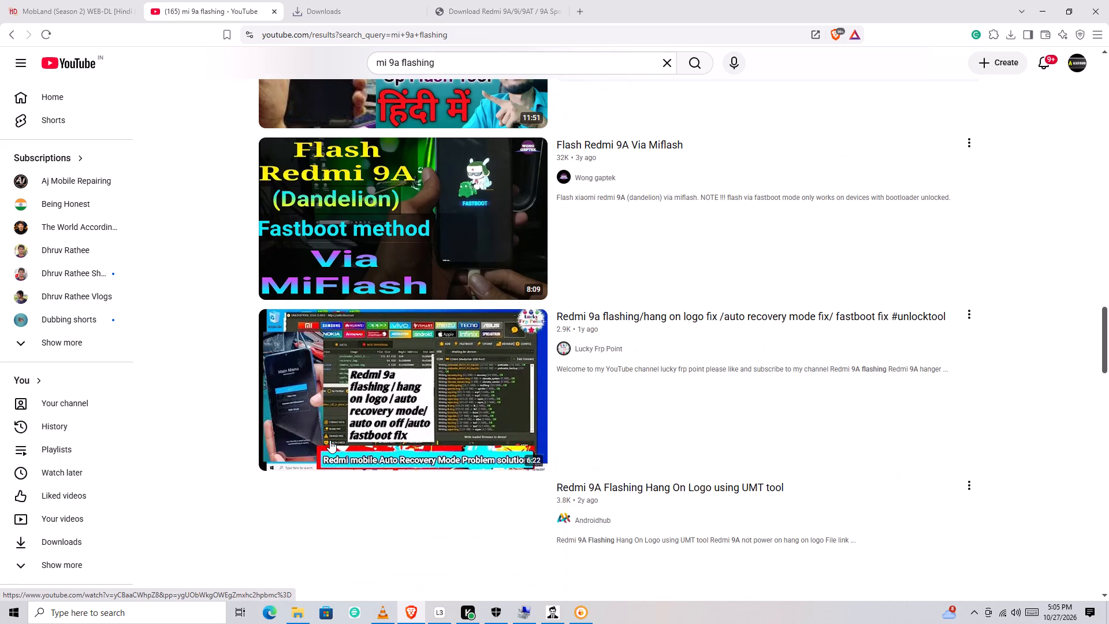
scroll(330, 440, down, 7)
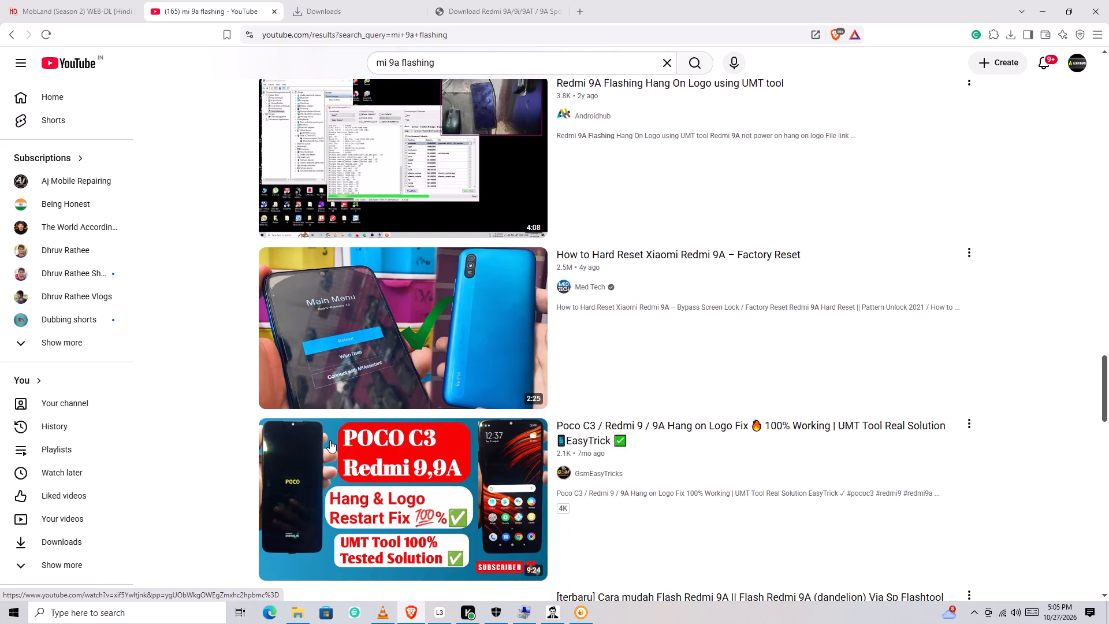
scroll(330, 440, down, 12)
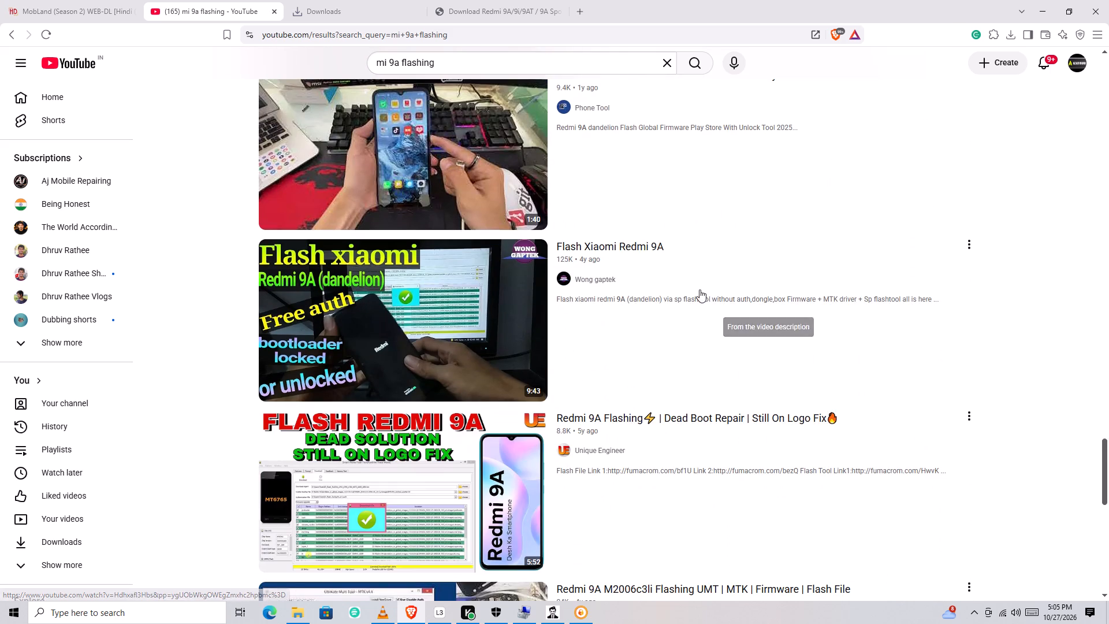
Open the video Flash Xiaomi Redmi 9A and look over its description and viewer comments.
click(638, 247)
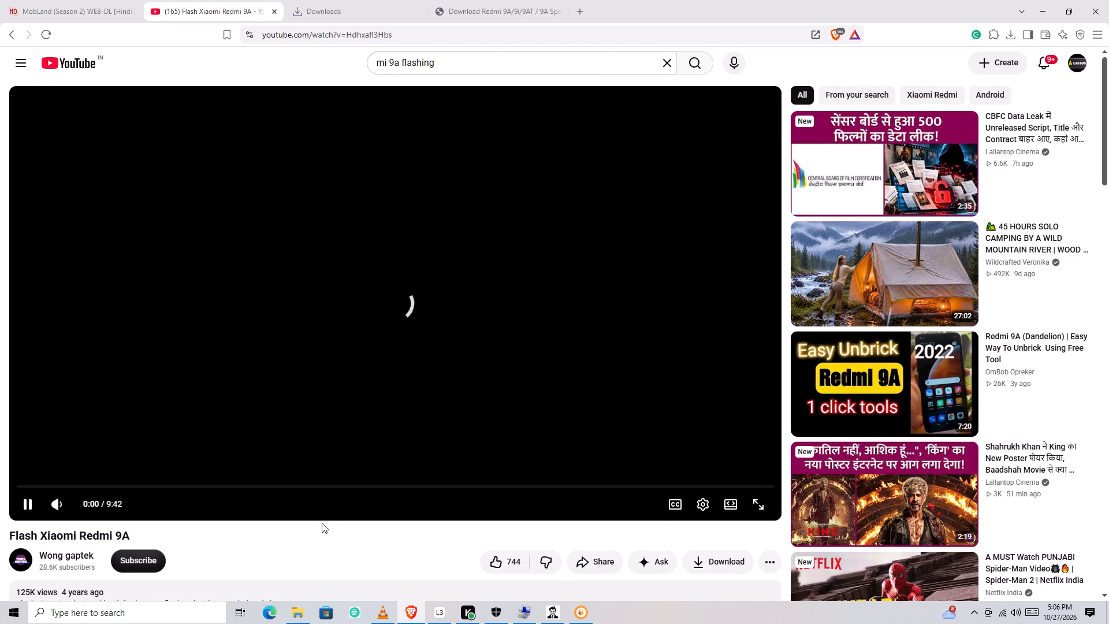
scroll(322, 523, down, 7)
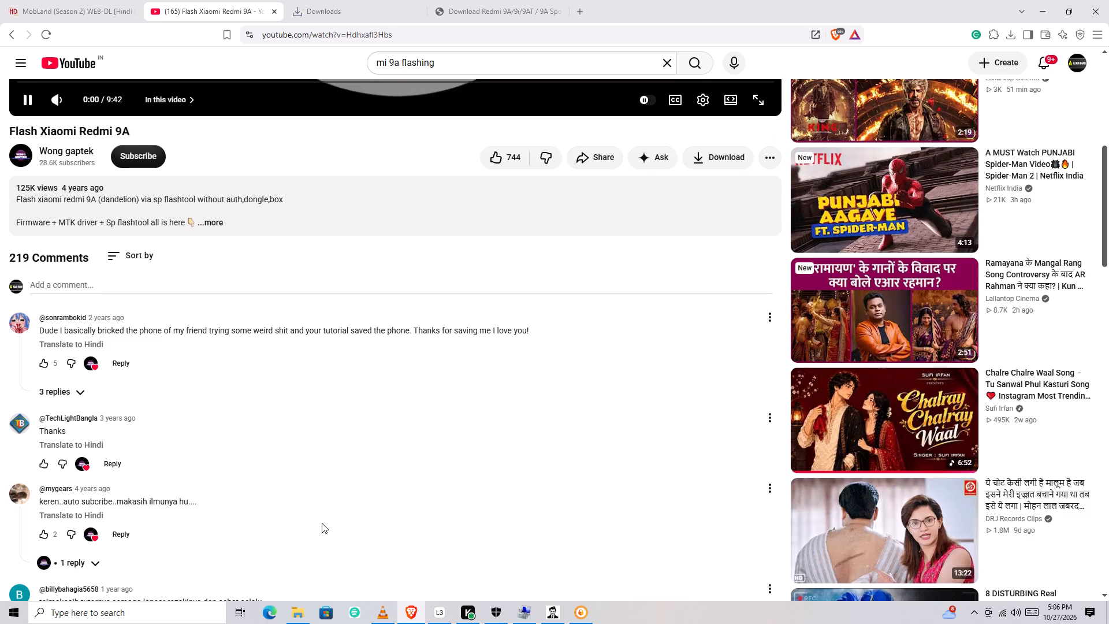
scroll(322, 523, down, 8)
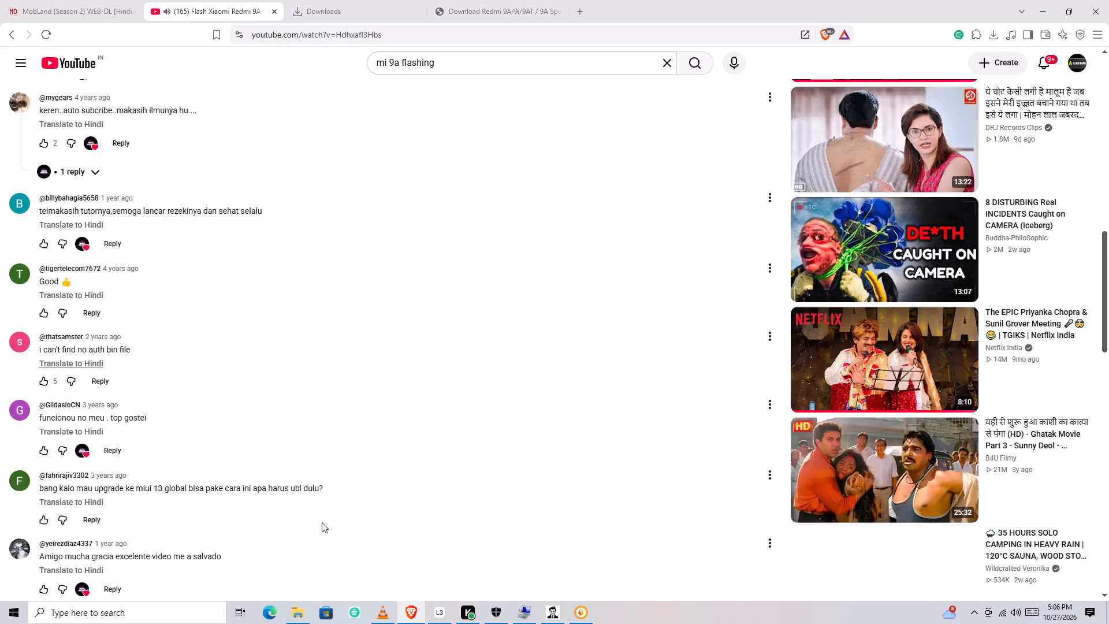
scroll(322, 522, up, 2)
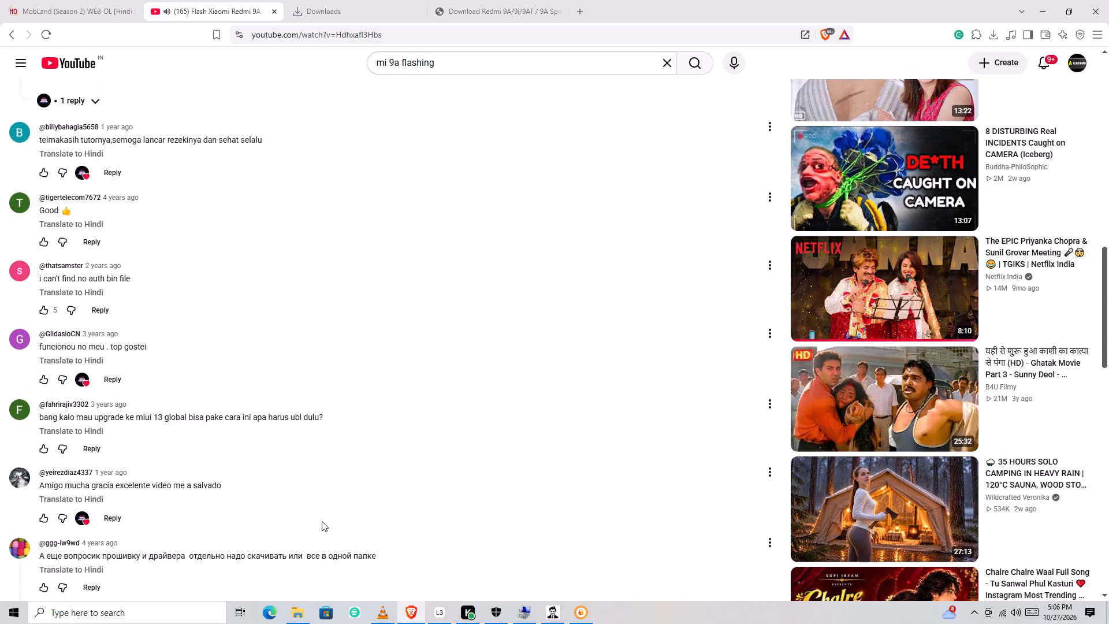
scroll(322, 521, up, 14)
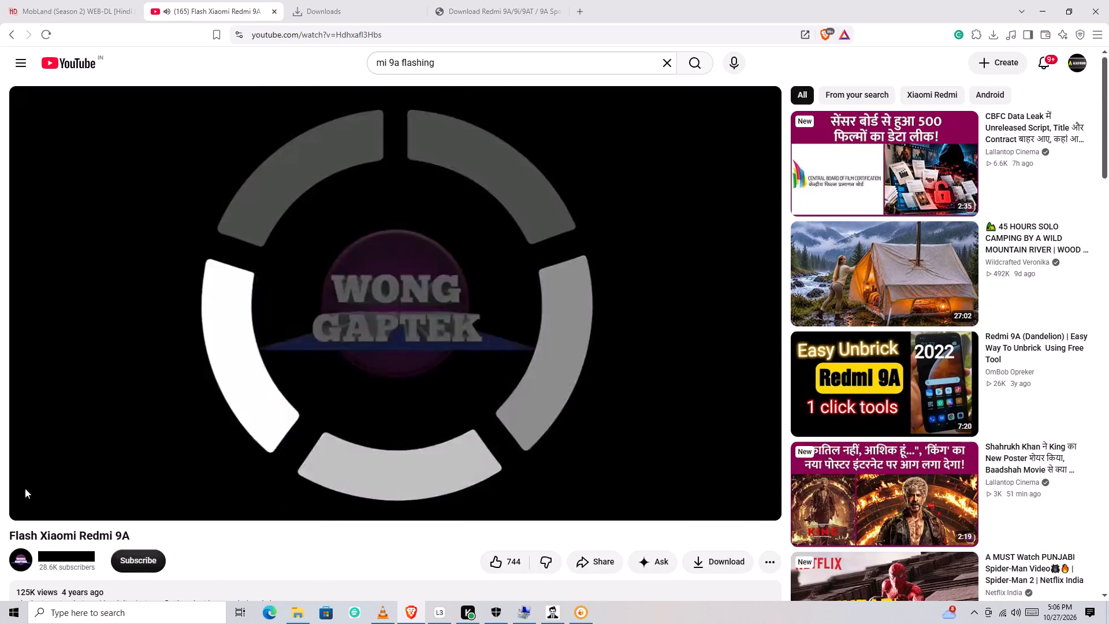
Skim the first part of the Flash Xiaomi Redmi 9A video, covering firmware extraction and the Mediatek Bypass Tool procedure.
click(39, 484)
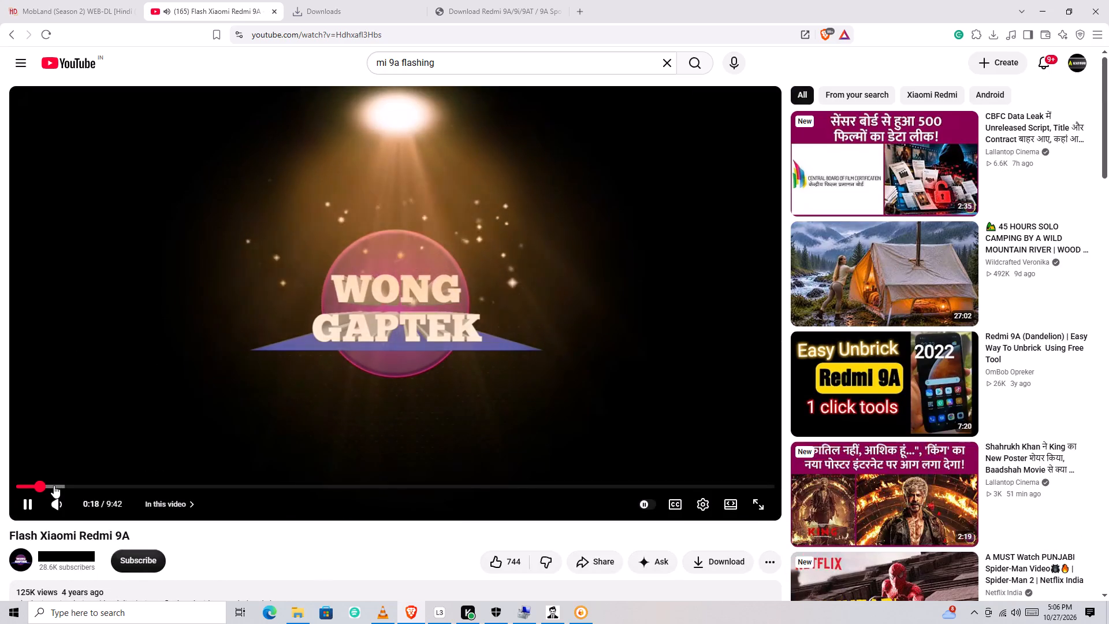
click(54, 485)
click(66, 485)
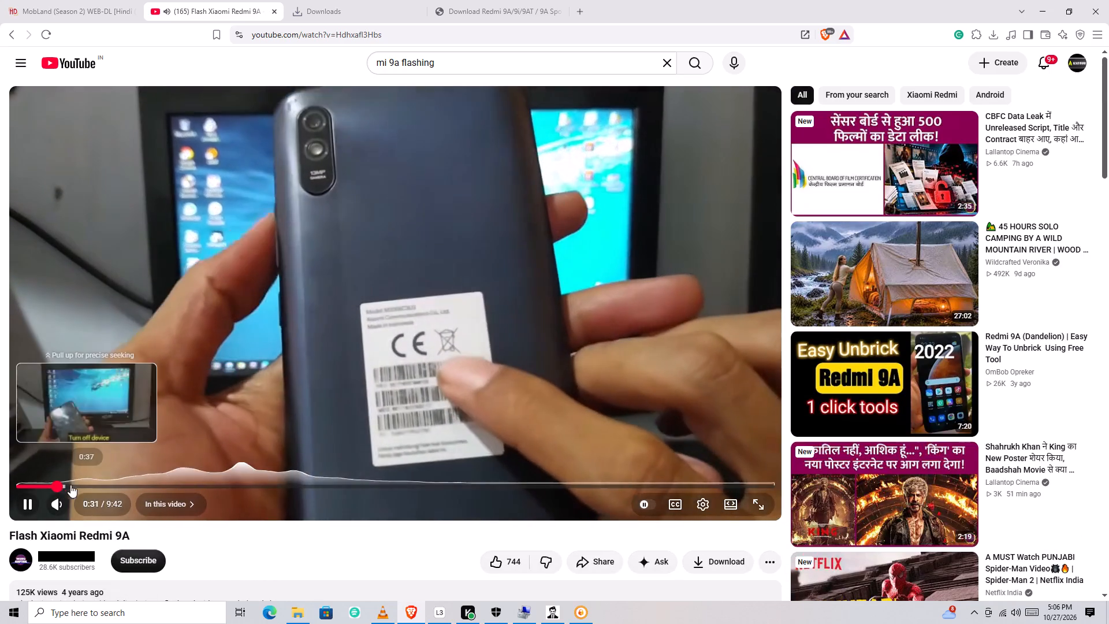
click(81, 486)
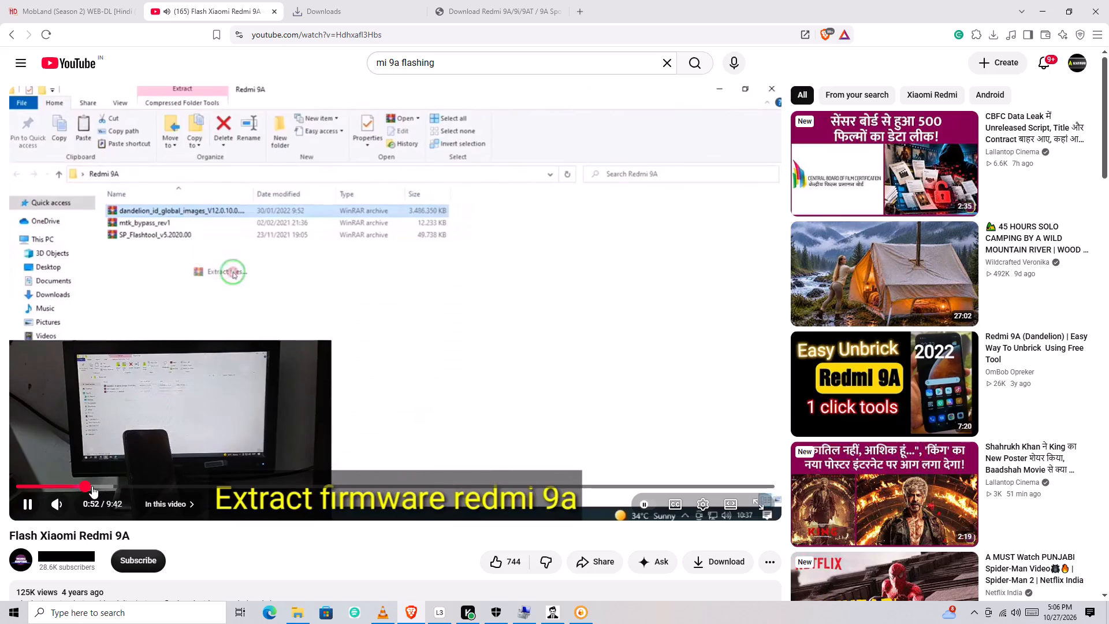
click(101, 486)
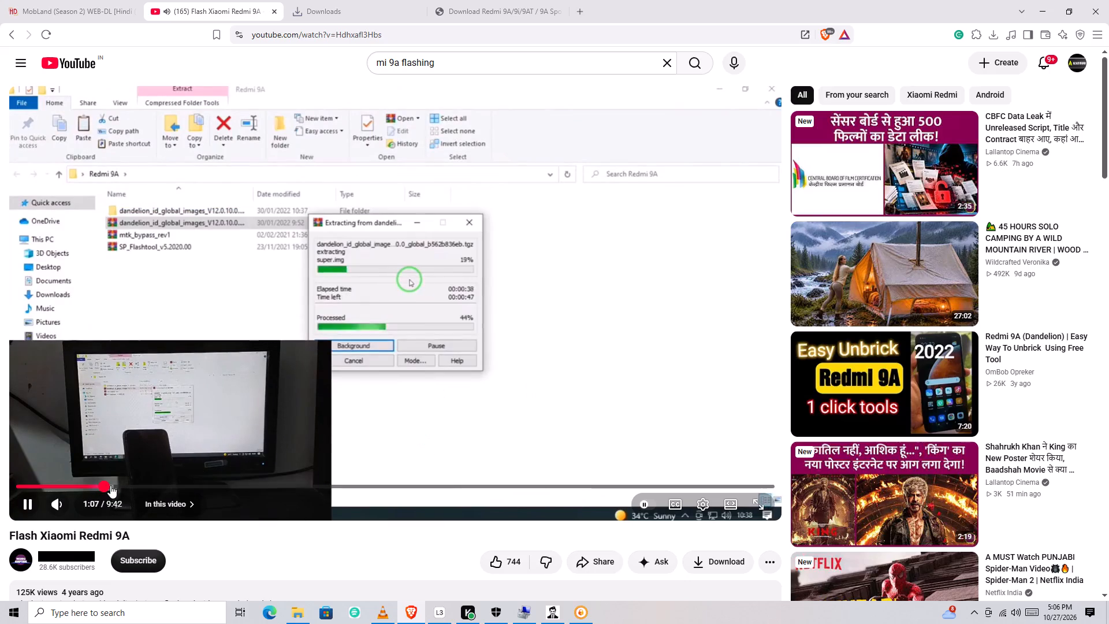
click(110, 485)
click(119, 485)
click(128, 485)
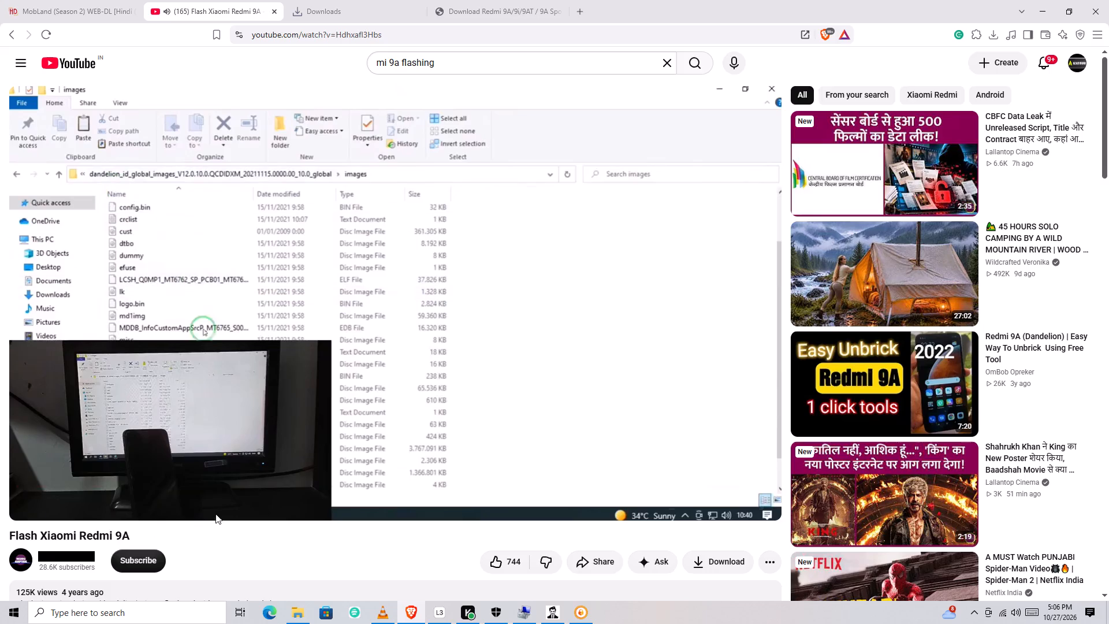
click(154, 485)
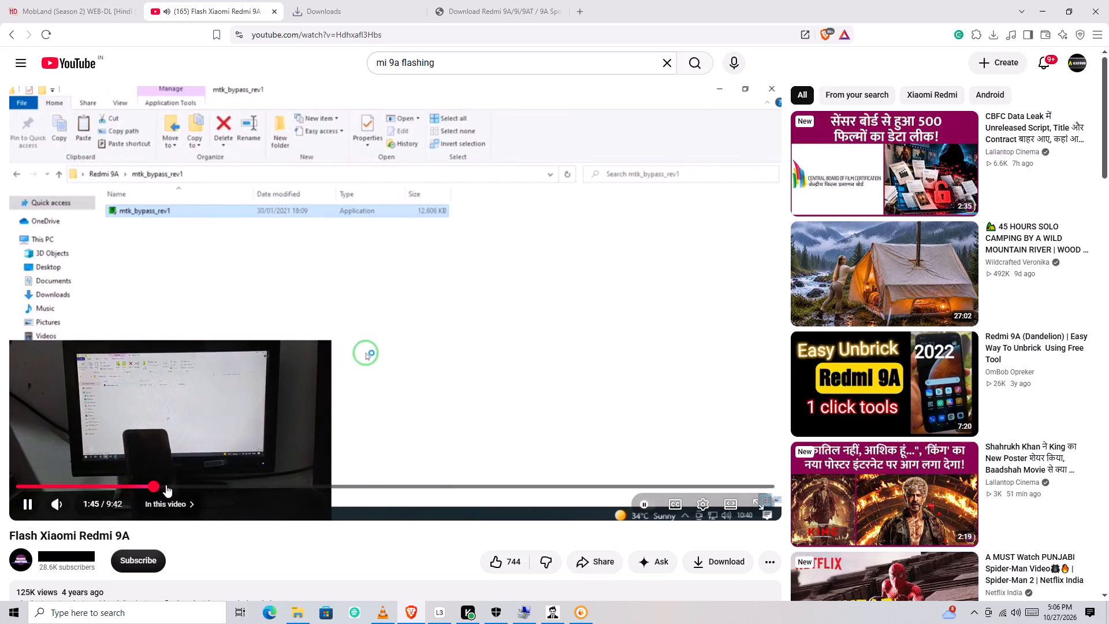
click(166, 485)
click(183, 484)
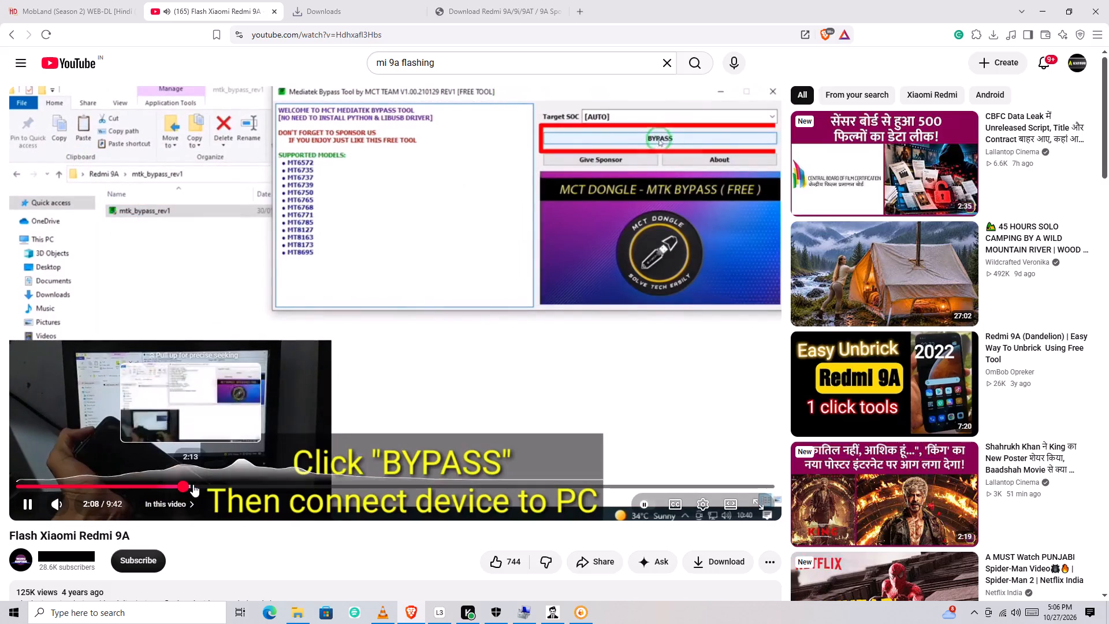
click(198, 484)
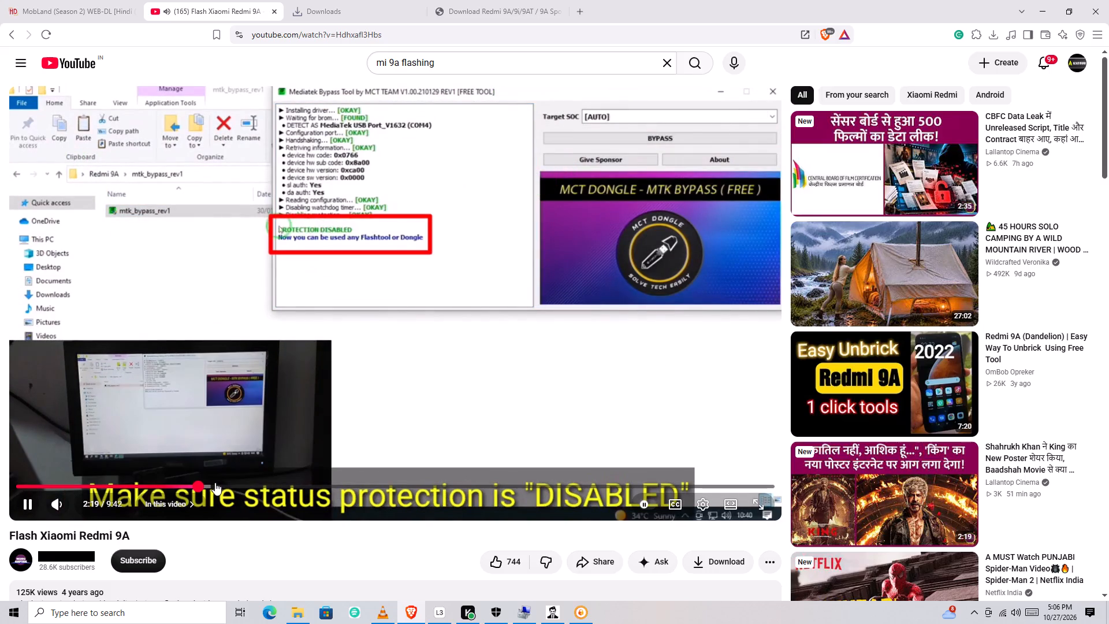
Skim the video's SP Flash Tool part, from choosing the download agent and scatter file through to the end of flashing.
click(219, 482)
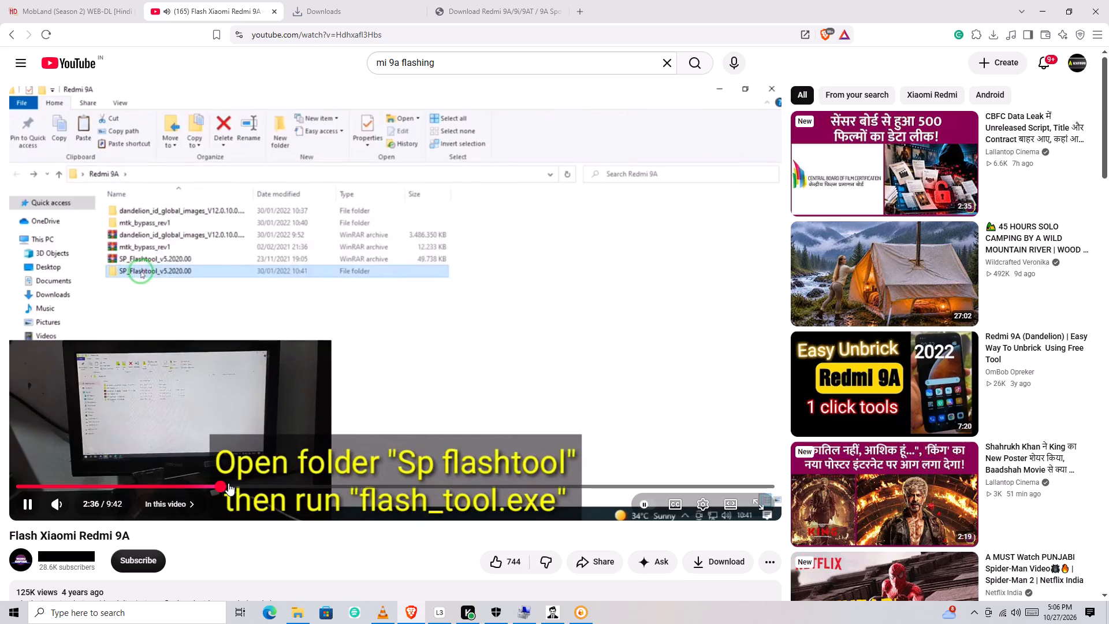
click(236, 484)
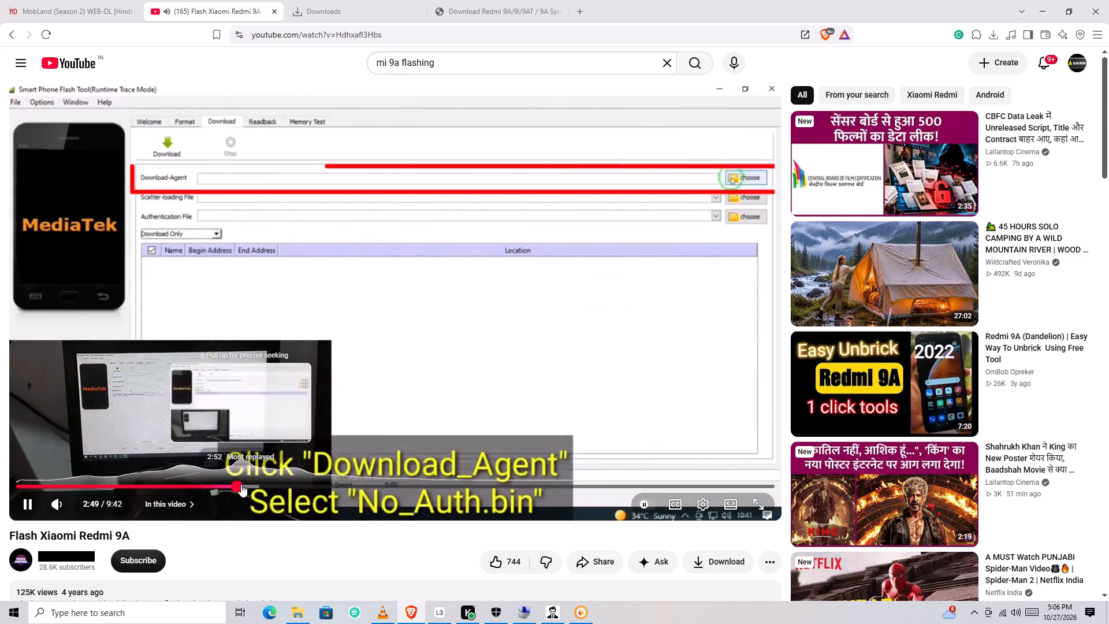
click(248, 486)
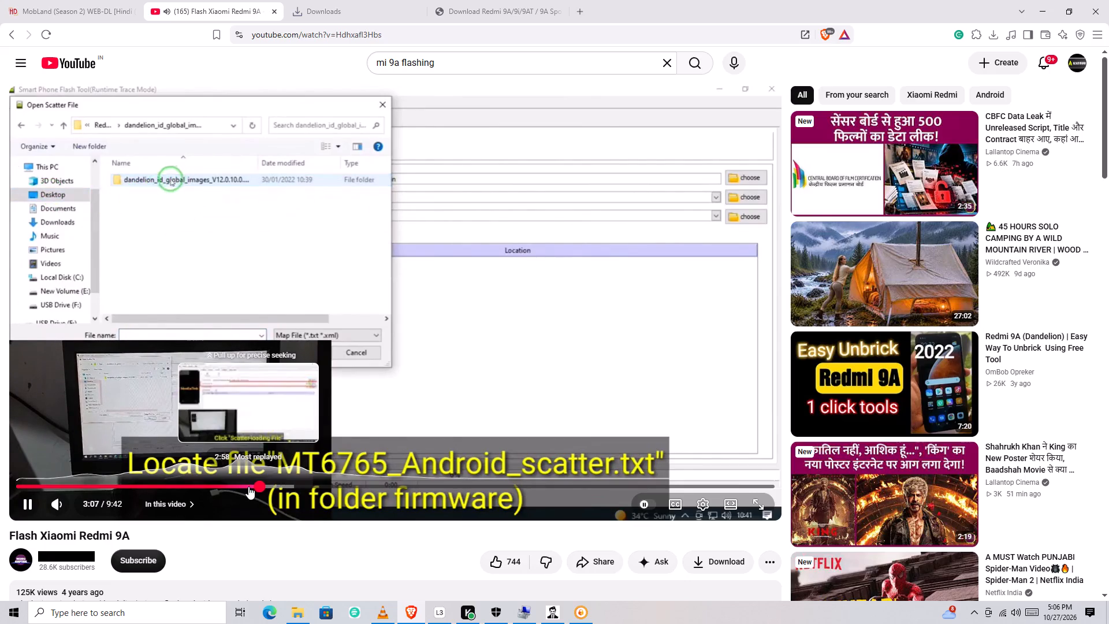
click(272, 484)
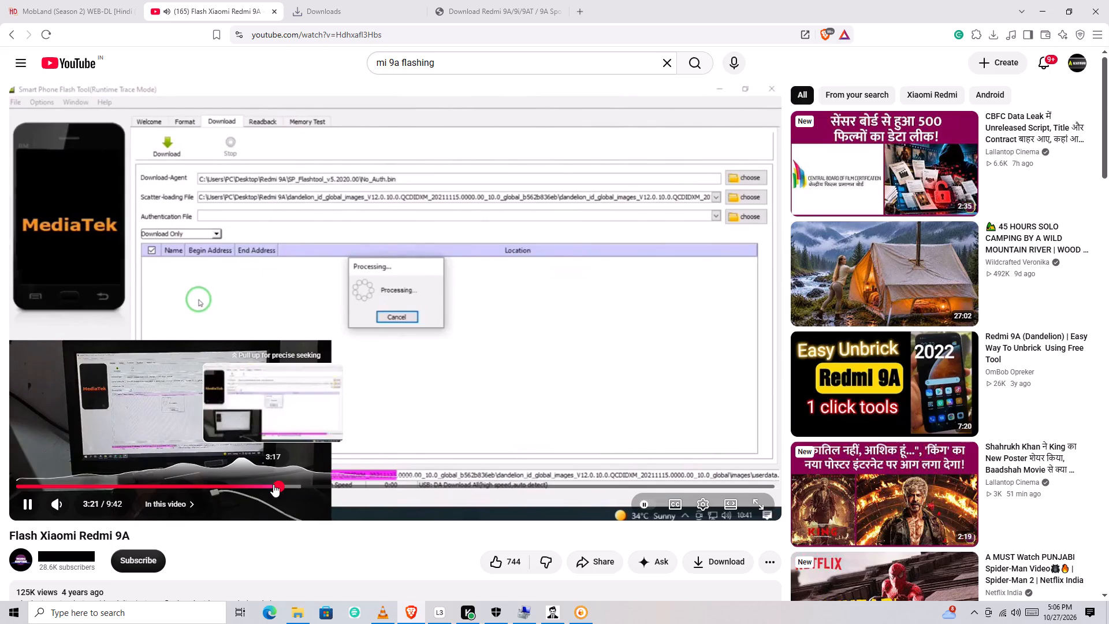
click(293, 484)
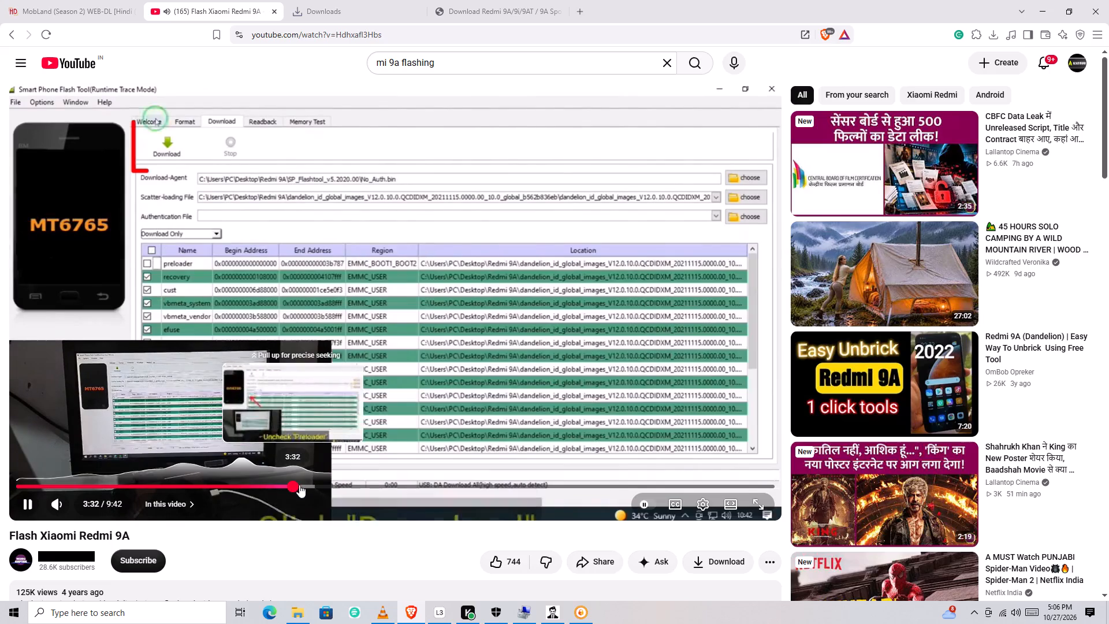
click(310, 485)
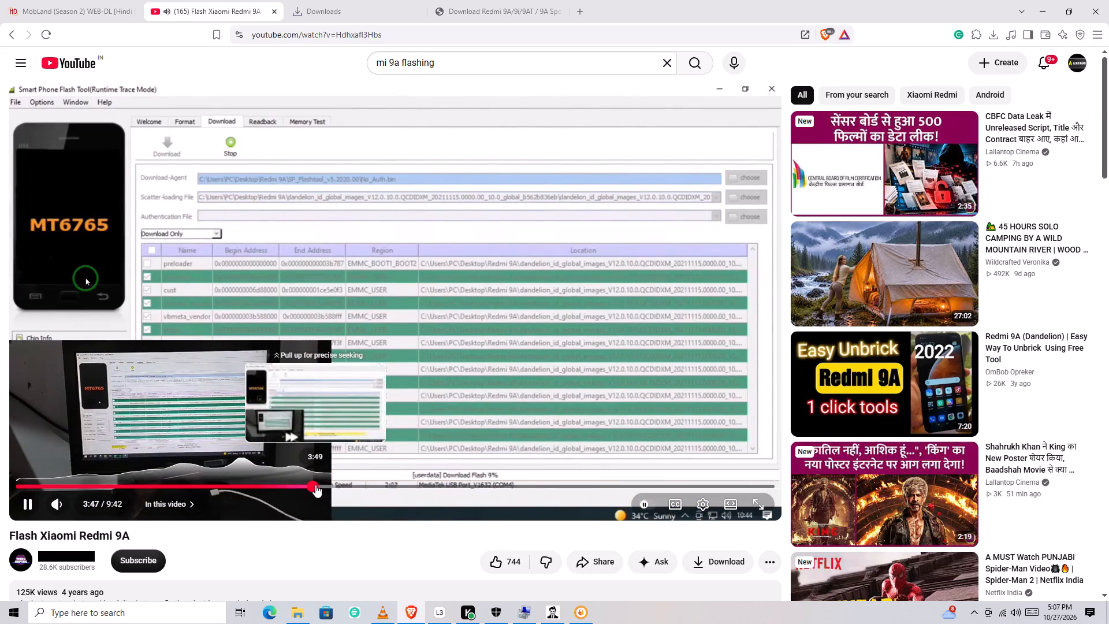
click(329, 486)
click(336, 486)
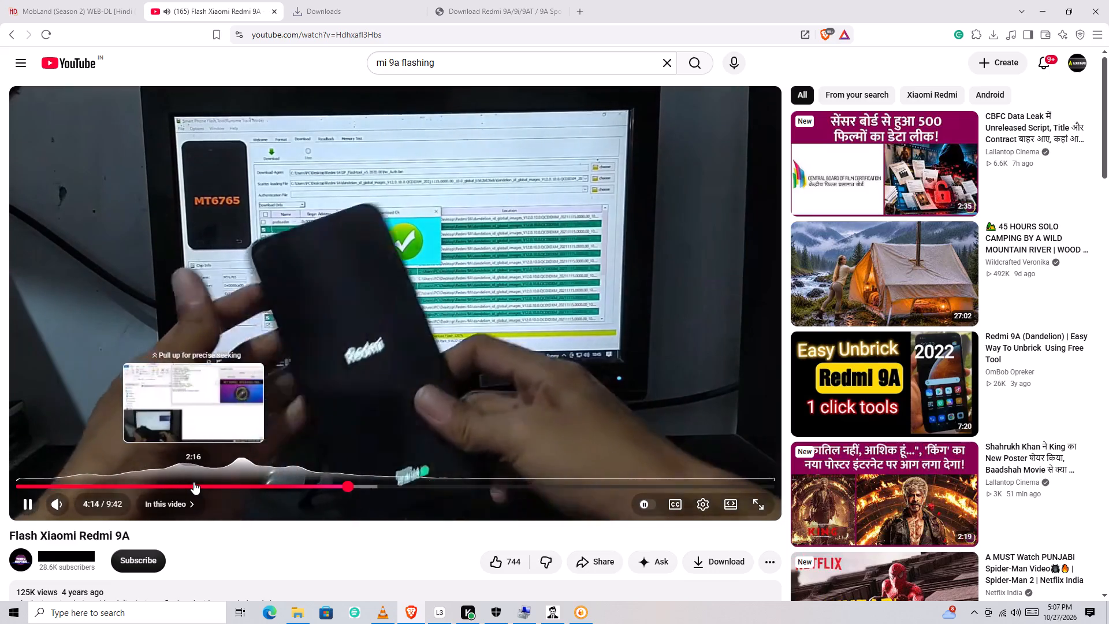
Go back to the Mediatek Bypass Tool part of the video and pause it at about 2:20.
click(193, 482)
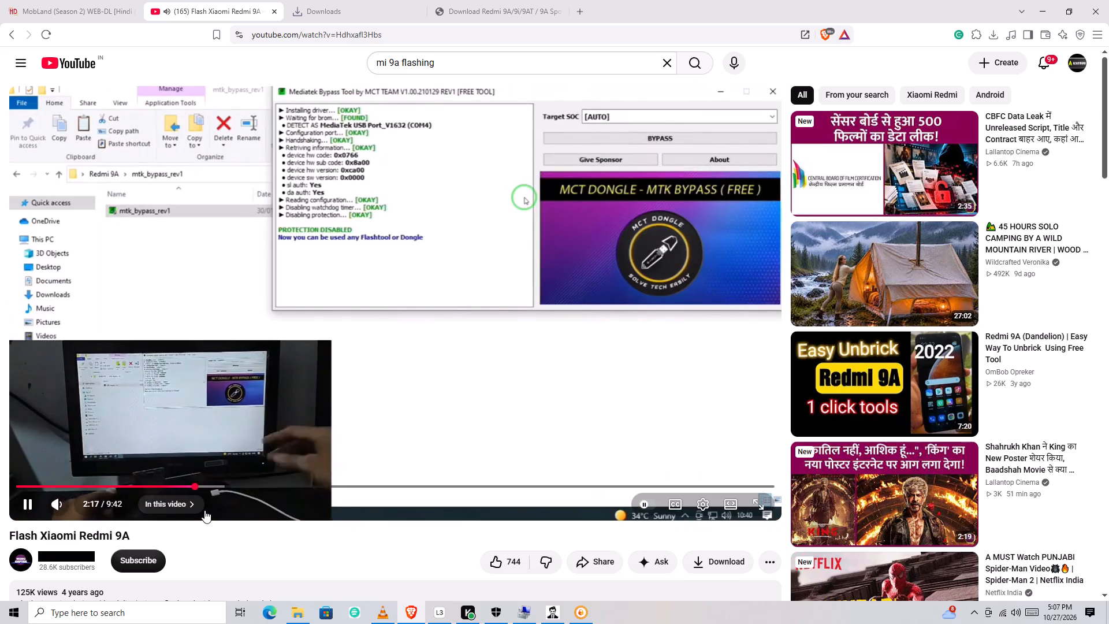
click(352, 390)
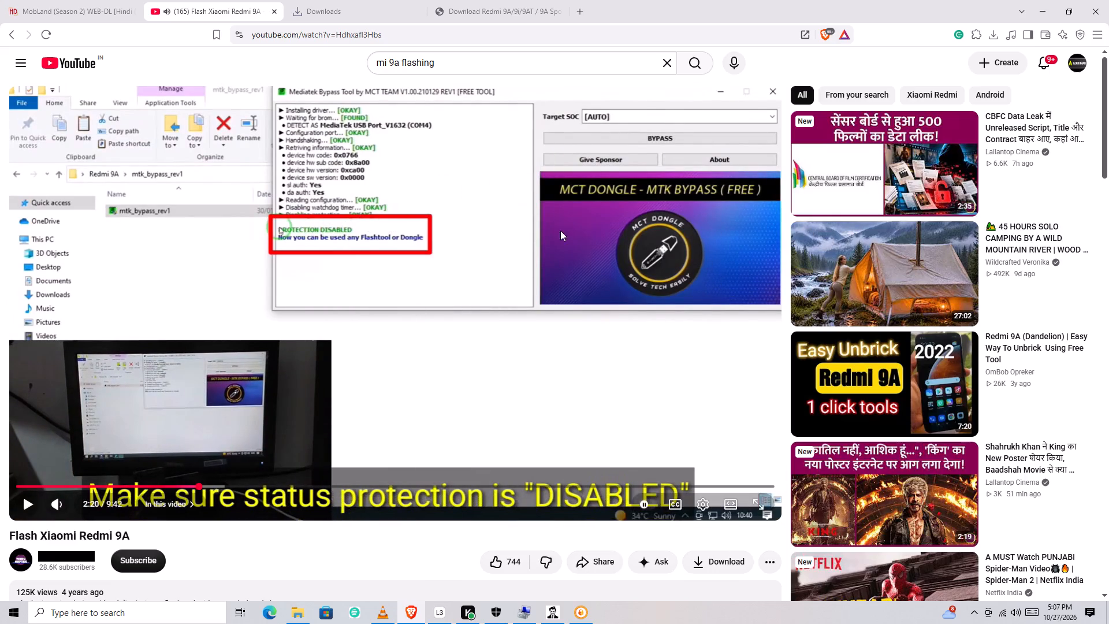
Expand the video description and follow its Firmware + MTK driver + Sp flashtool link through to the Wong gaptek blog page.
scroll(371, 508, down, 3)
scroll(210, 469, down, 2)
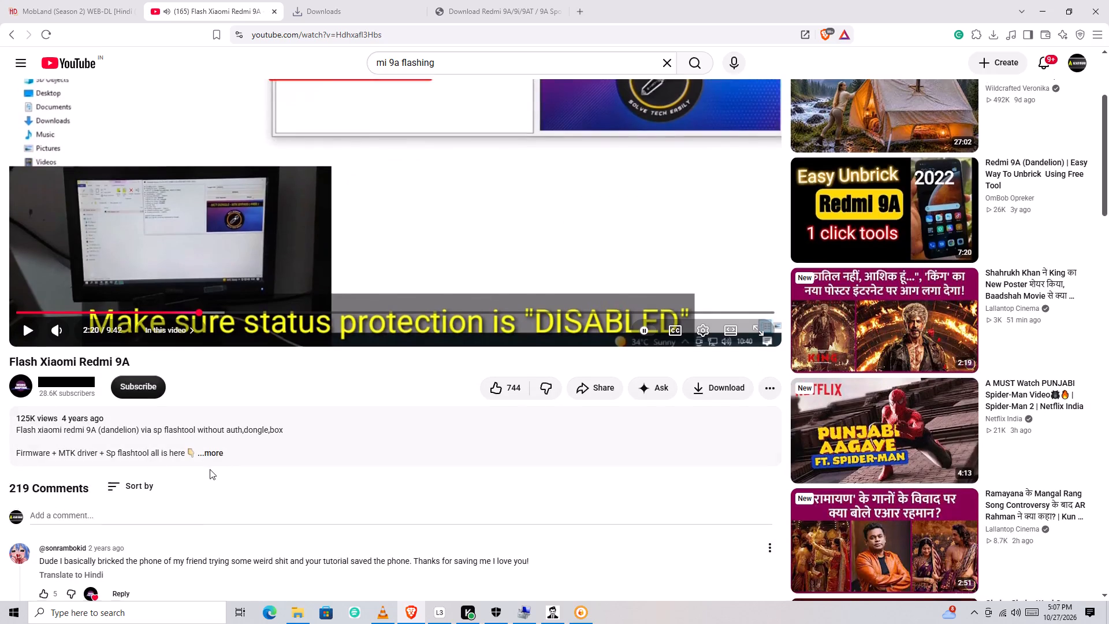
scroll(210, 469, down, 1)
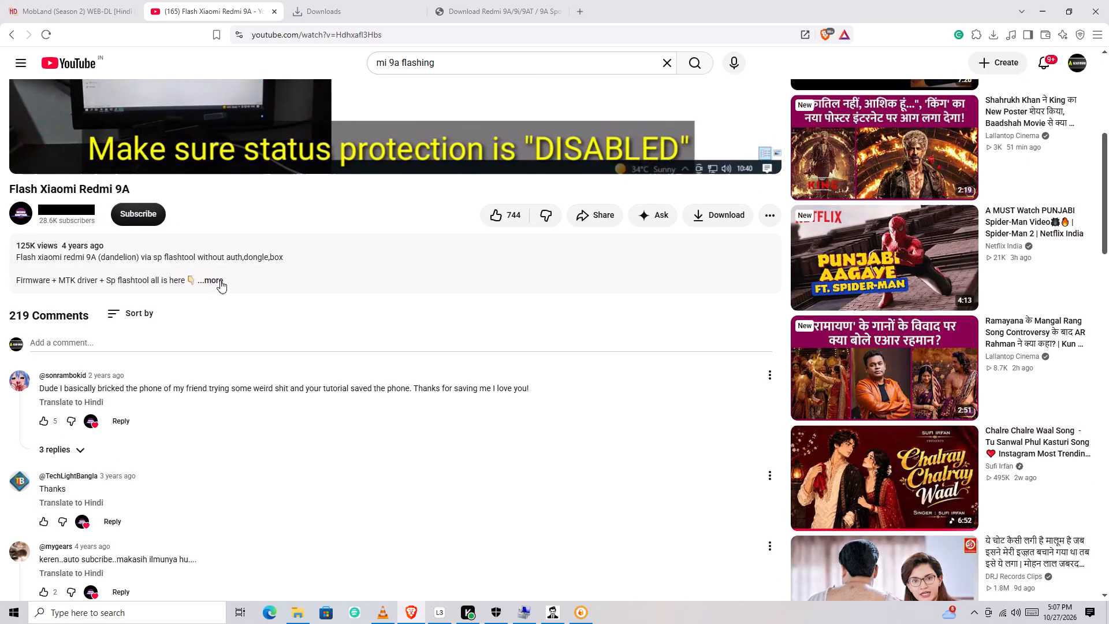
click(220, 280)
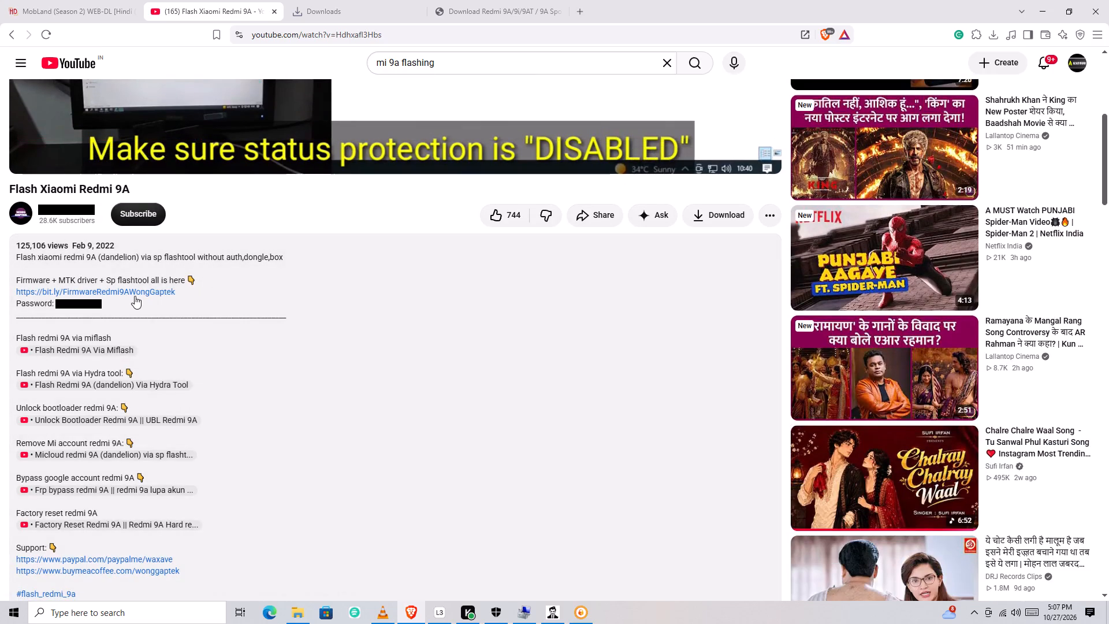
scroll(0, 488, down, 3)
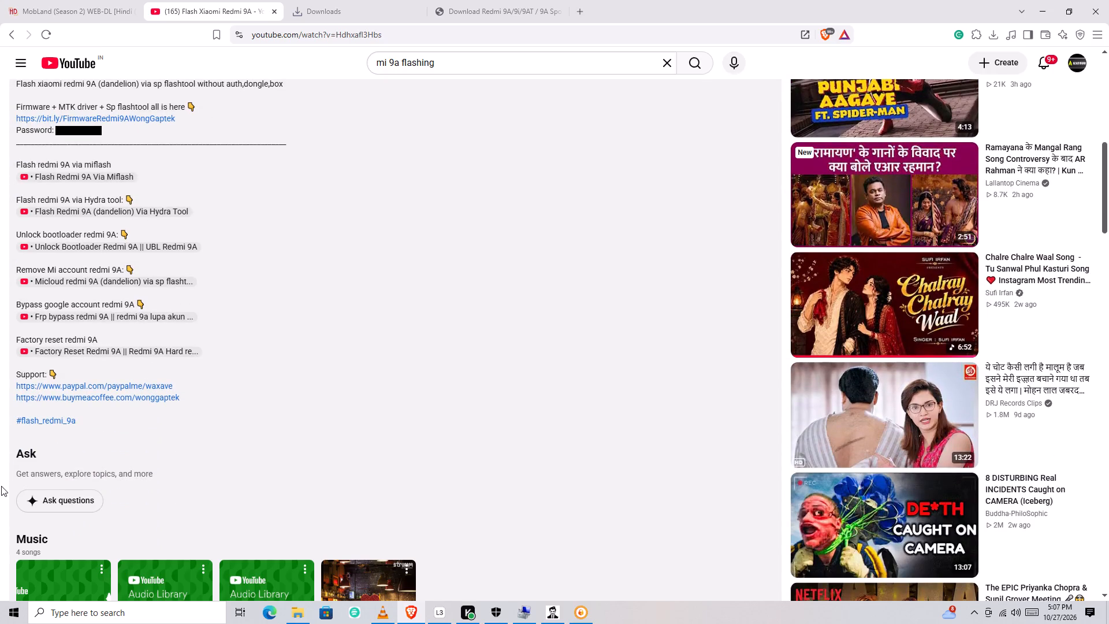
scroll(2, 485, up, 1)
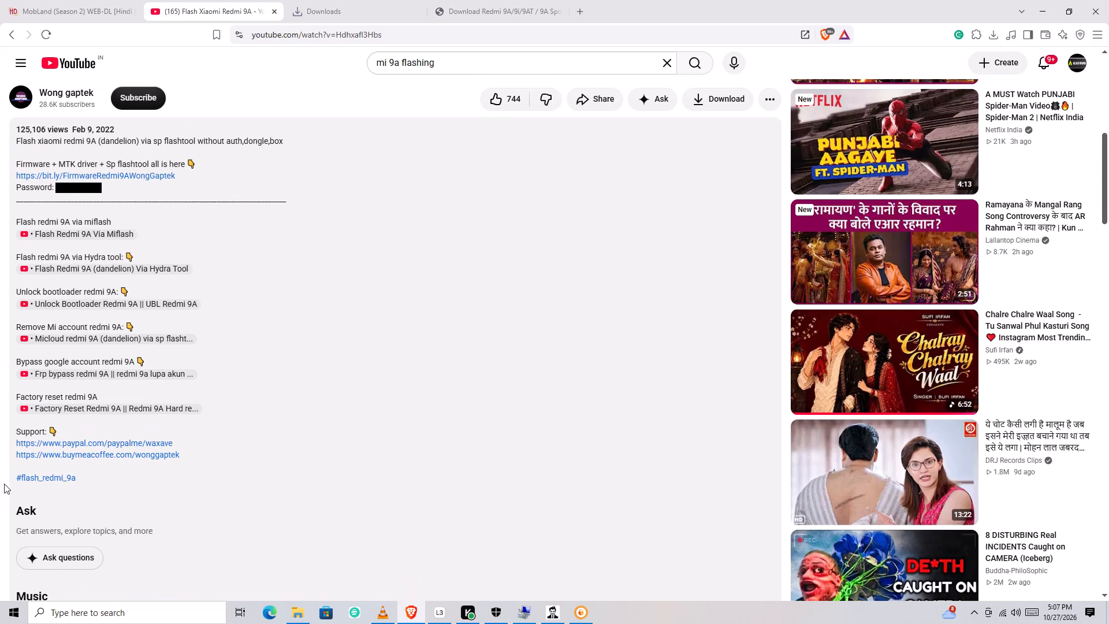
scroll(258, 446, up, 2)
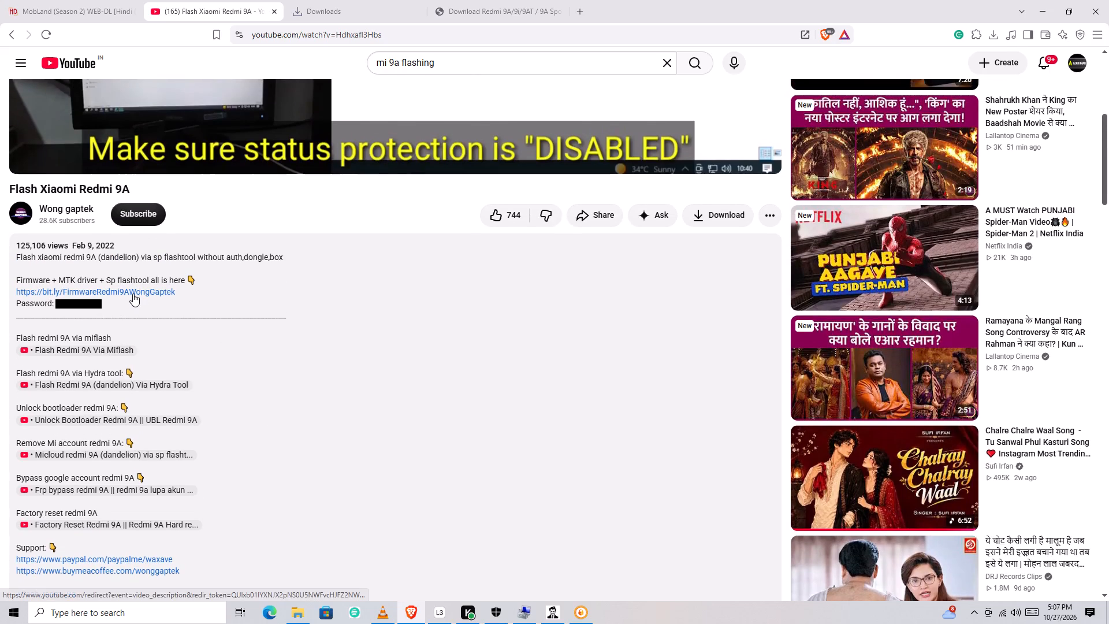
click(133, 294)
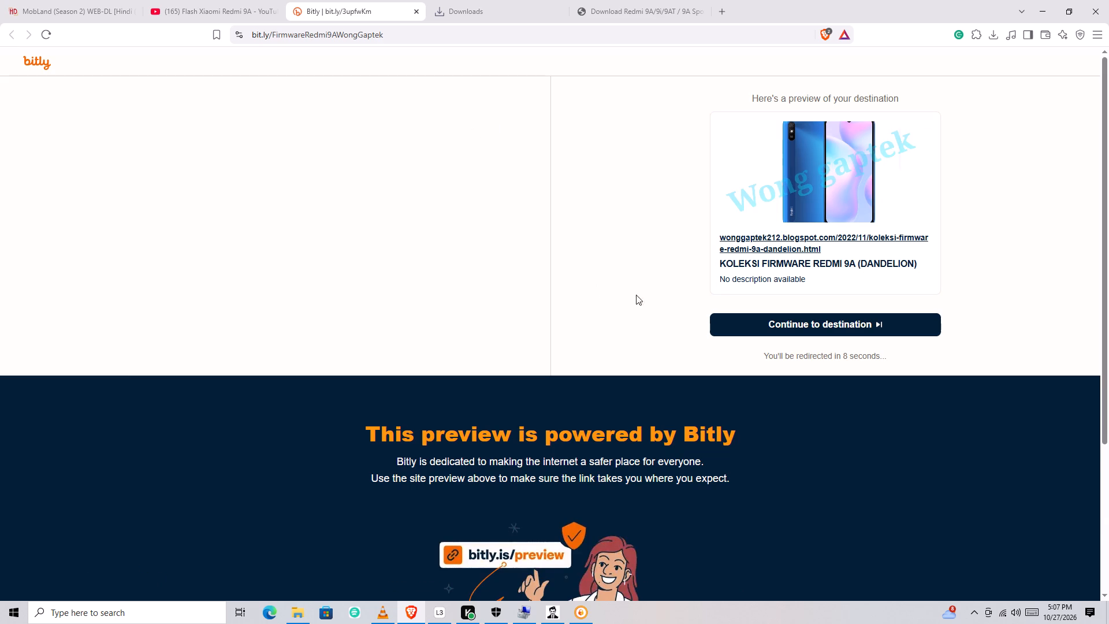
click(805, 330)
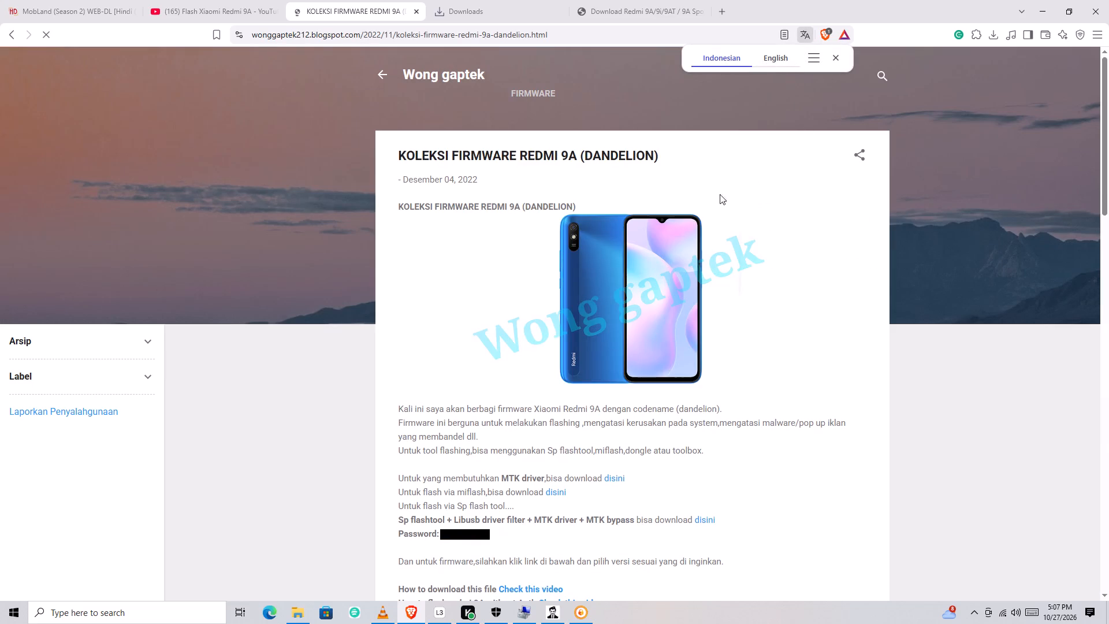
Translate the Redmi 9A firmware page to English and look over its flashing tool downloads and regional firmware versions.
click(776, 60)
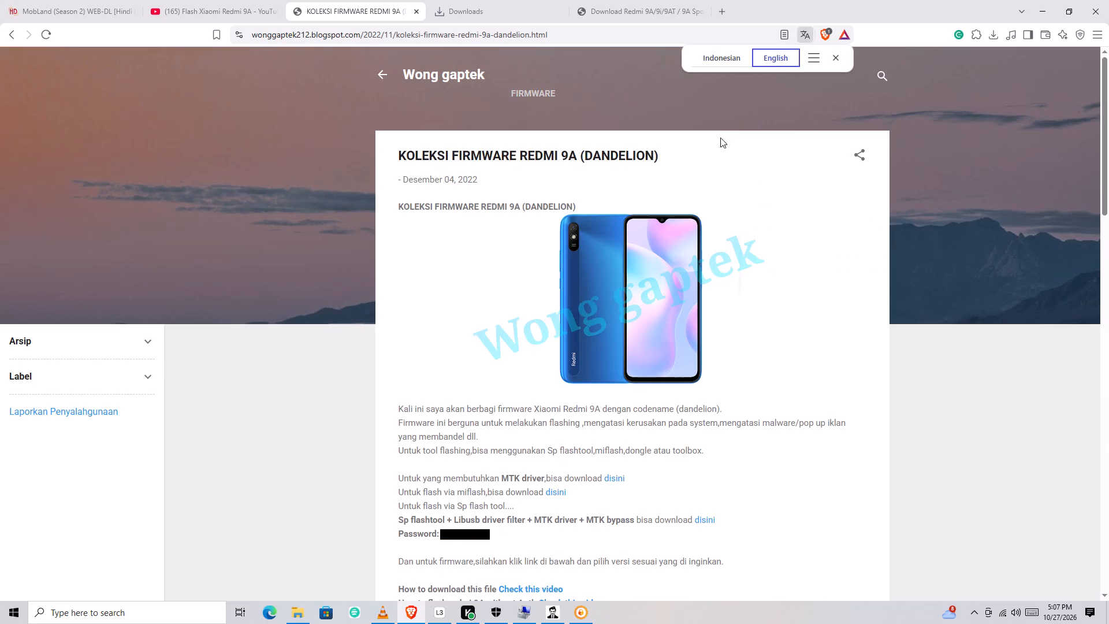
scroll(516, 305, down, 4)
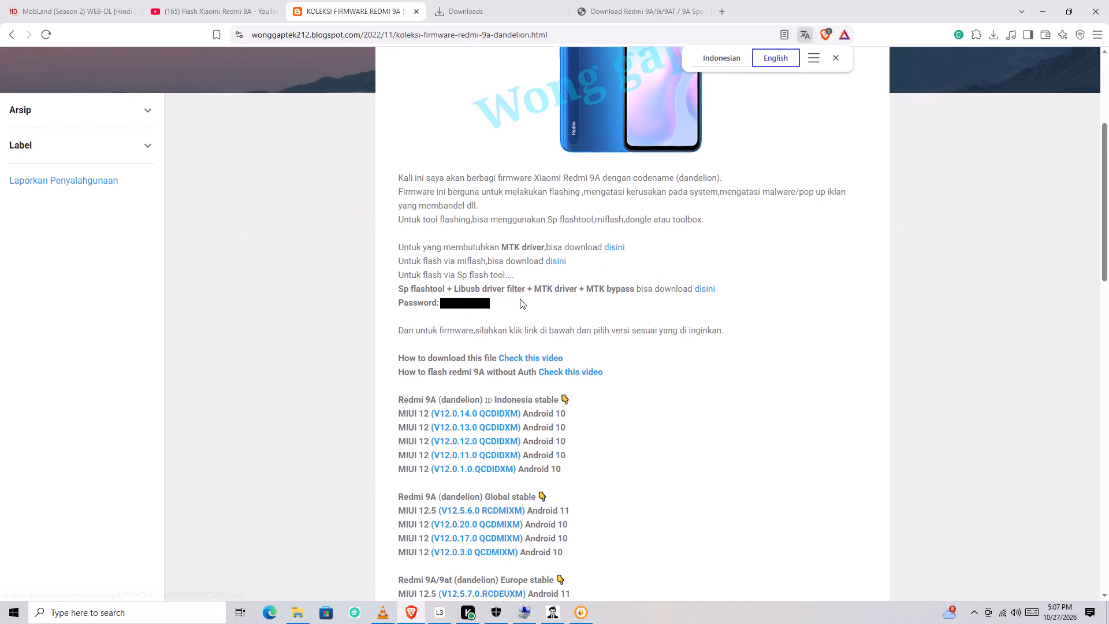
scroll(520, 299, down, 13)
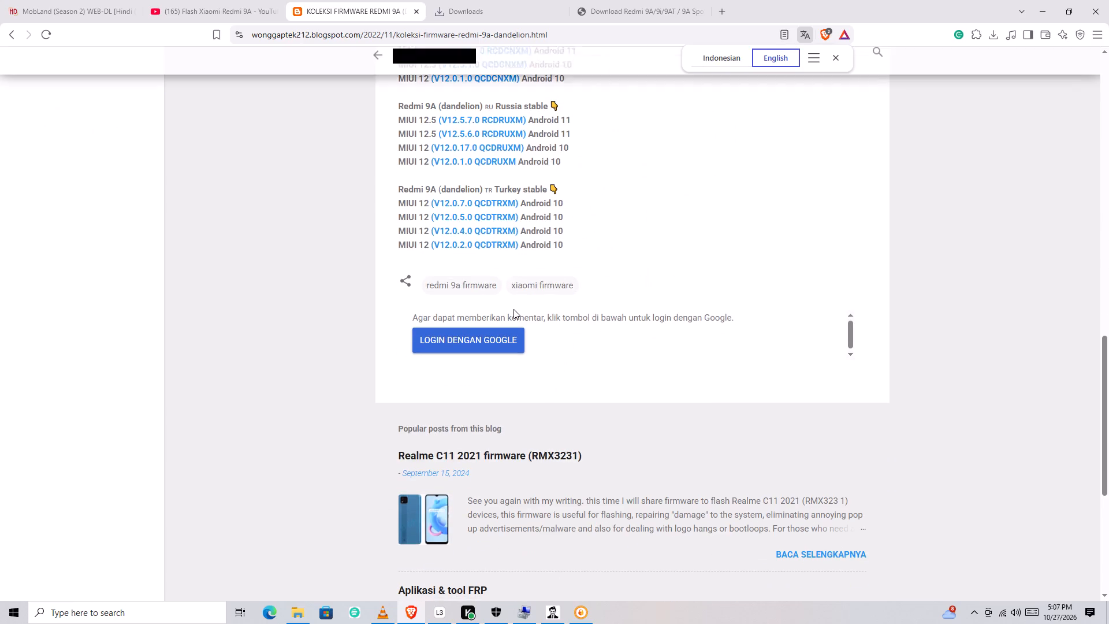
scroll(513, 309, up, 12)
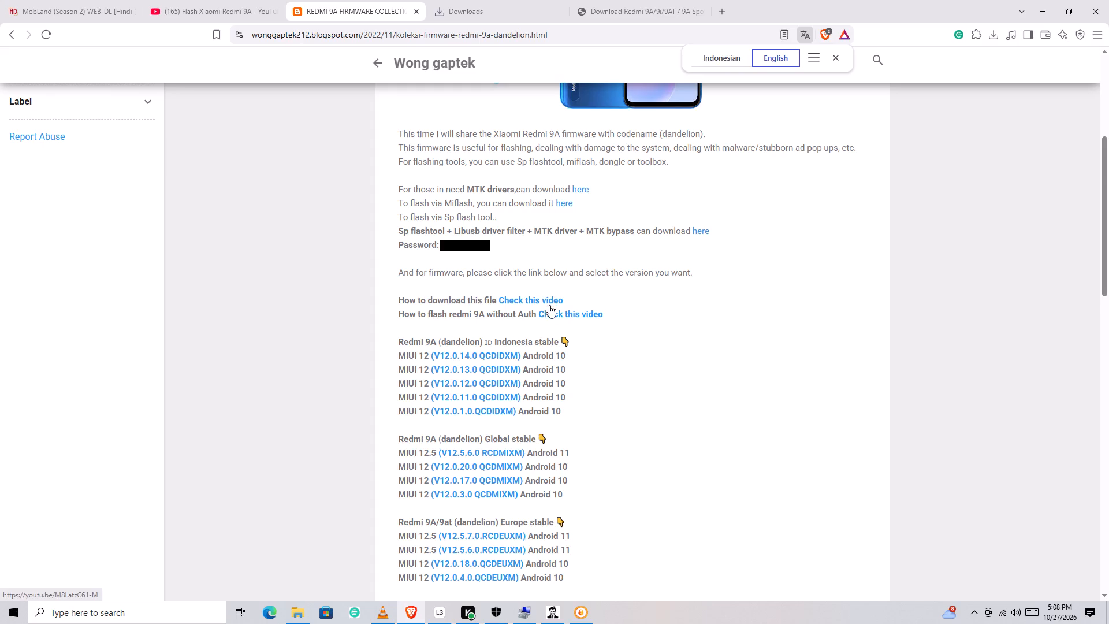
scroll(549, 305, up, 2)
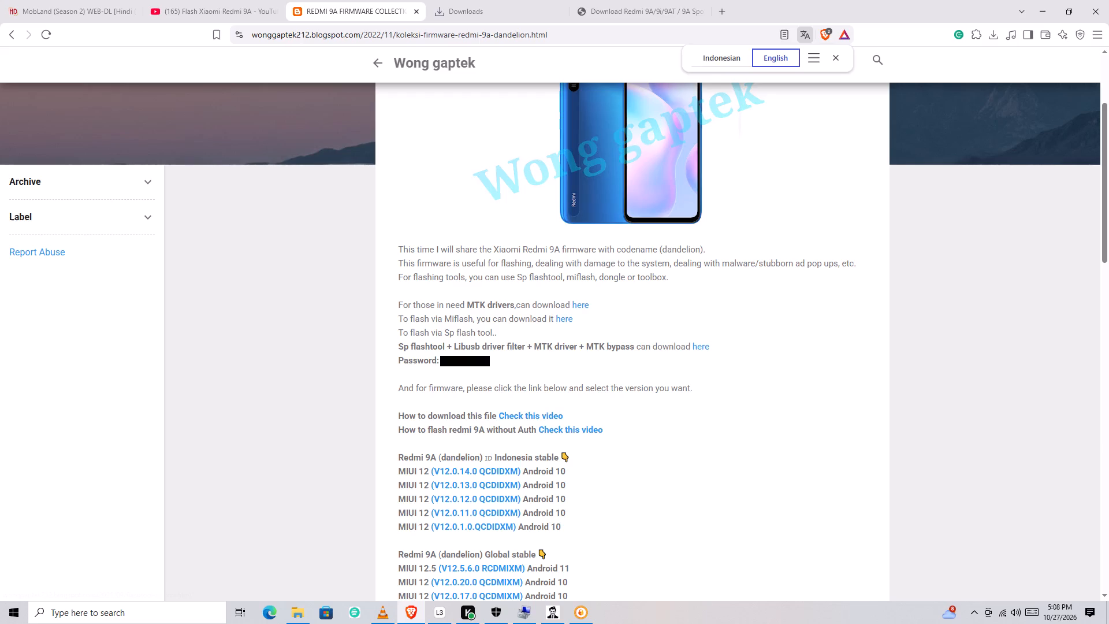
Open the blog's MiFlash download page and look over the offered MiFlash versions and drivers.
click(565, 318)
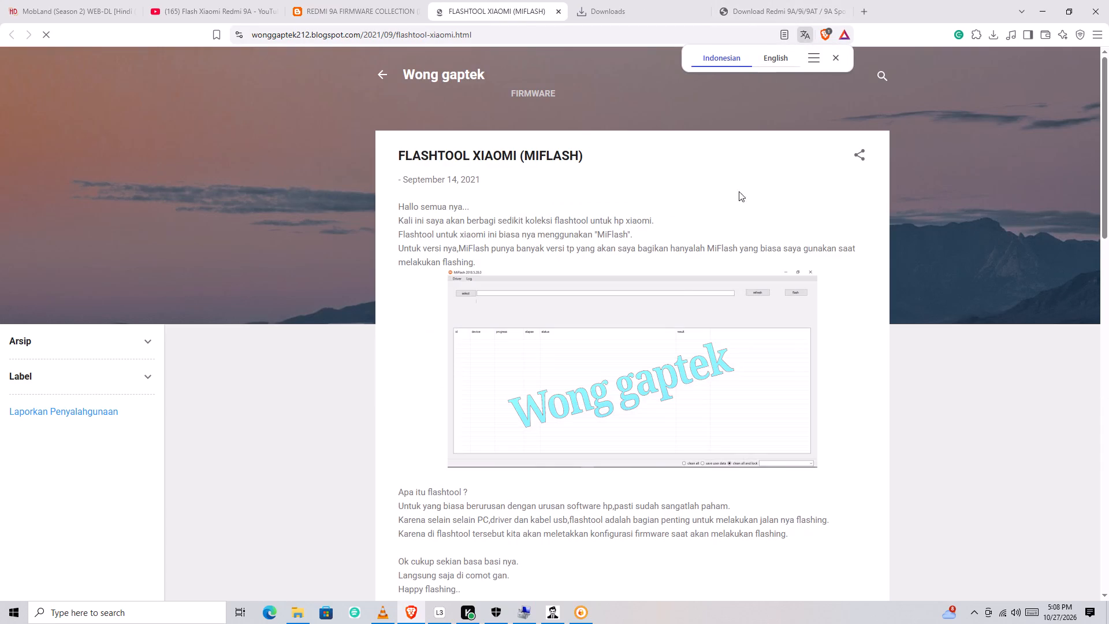
scroll(681, 298, down, 5)
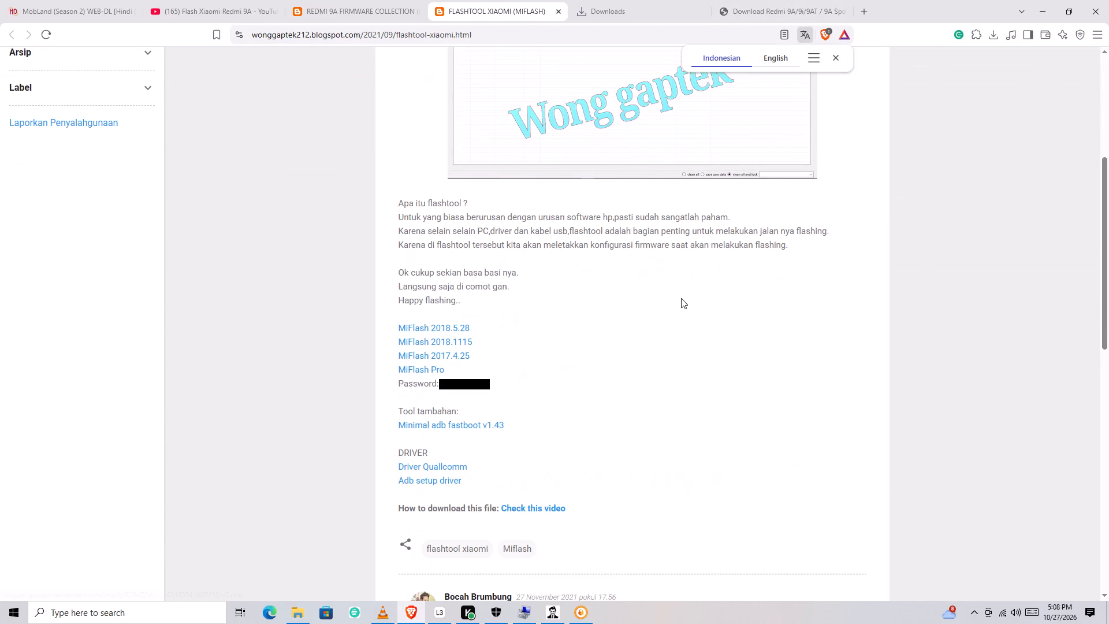
Return to the mi 9a flashing YouTube results, browse them, and open Unique Engineer's Redmi 9A Flashing, Dead Boot Repair video.
click(333, 0)
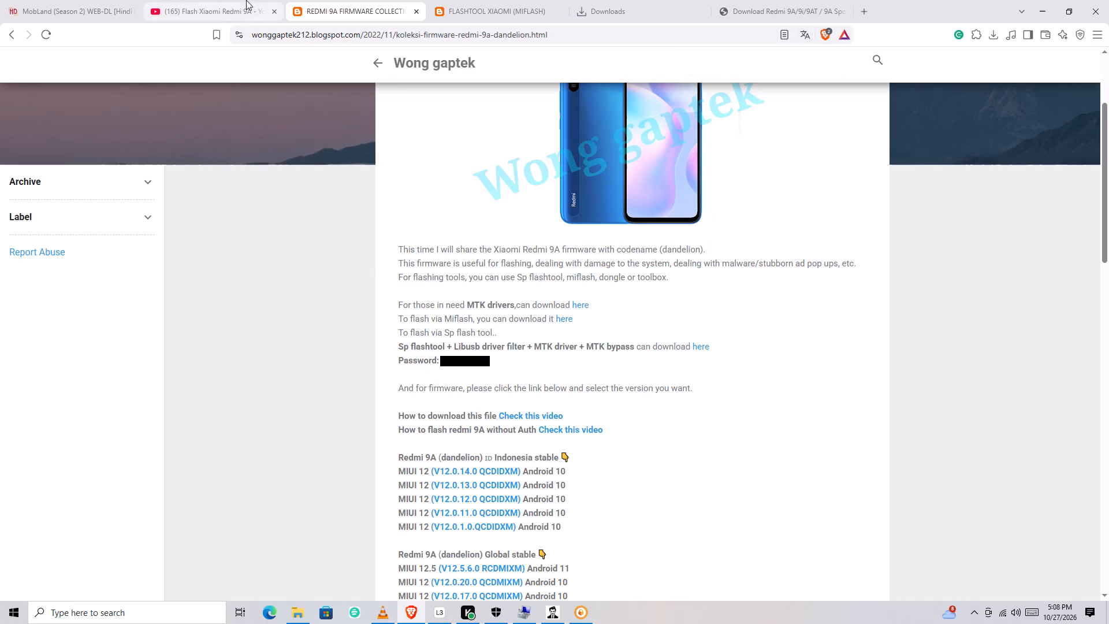
click(246, 0)
click(2, 34)
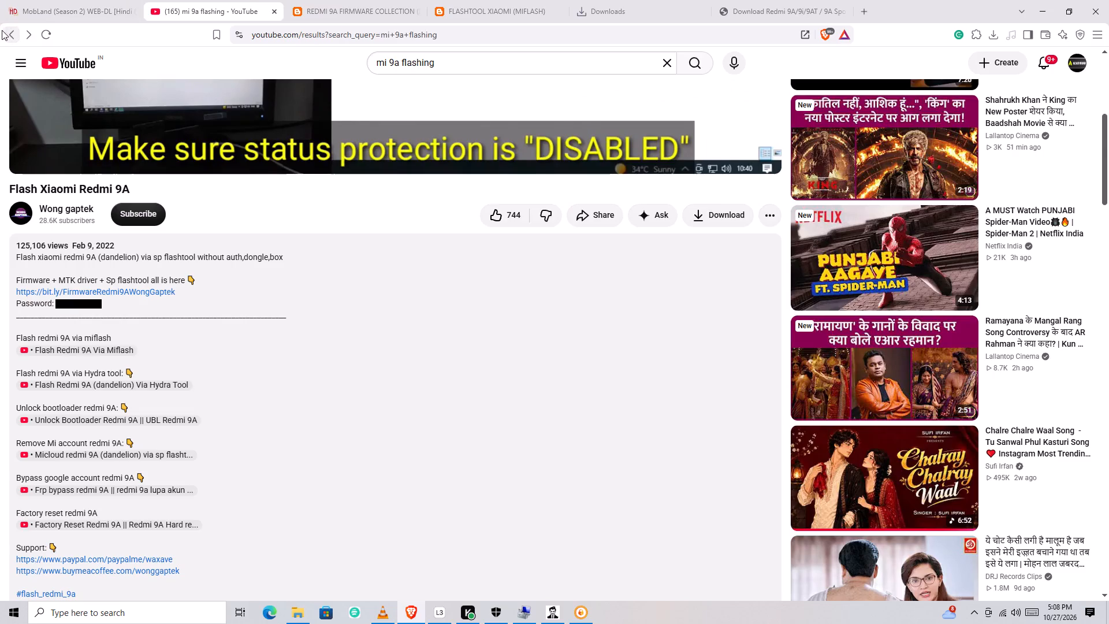
scroll(181, 282, down, 5)
scroll(181, 282, up, 4)
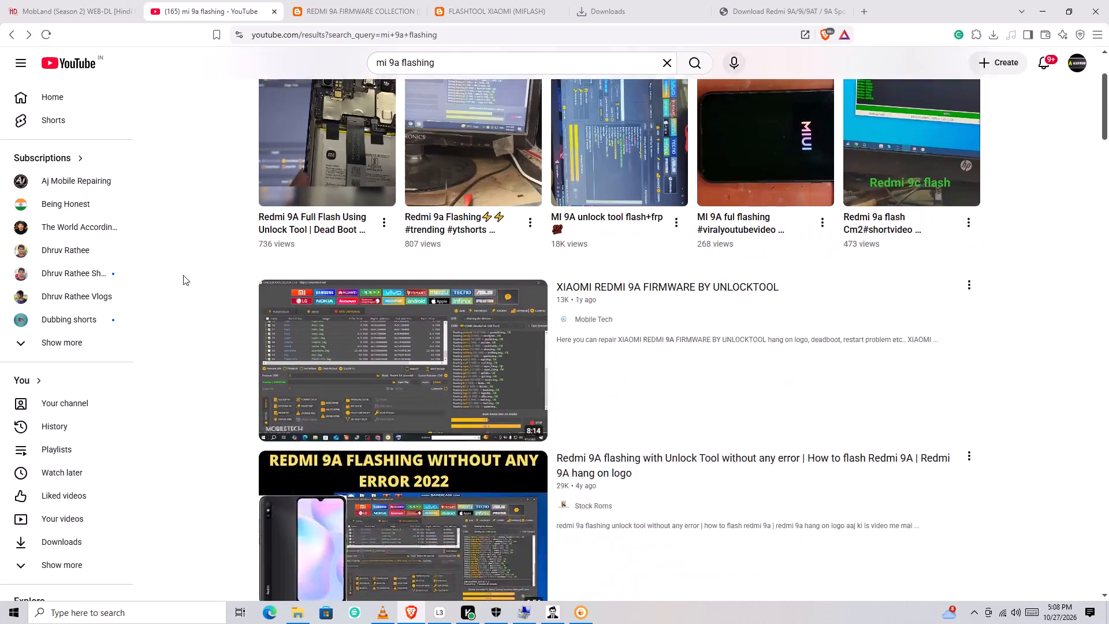
scroll(183, 275, up, 8)
scroll(183, 274, down, 15)
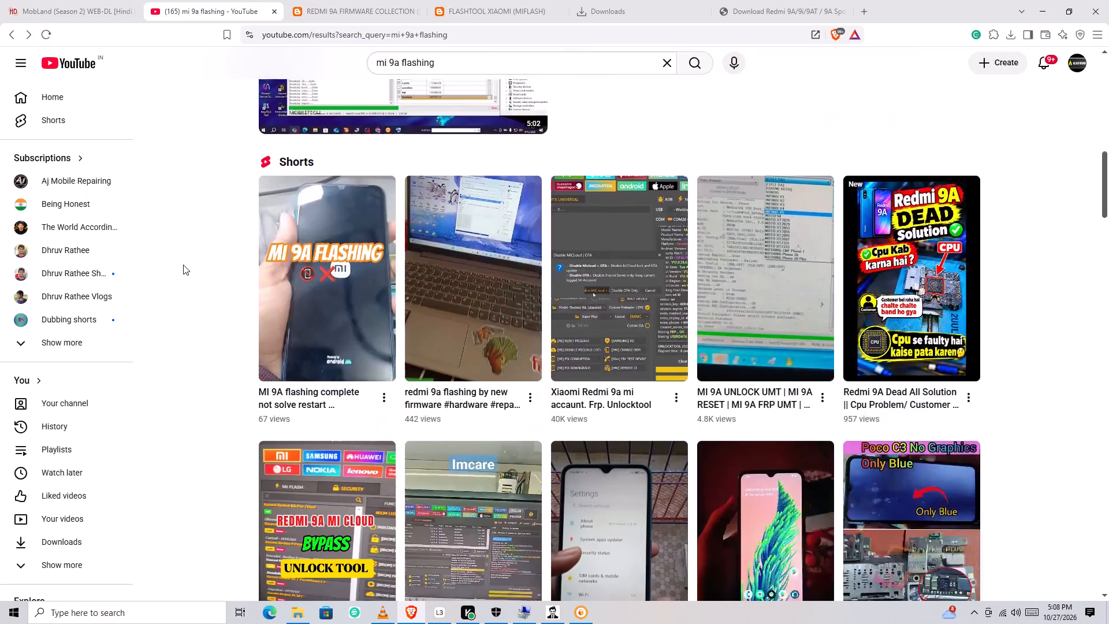
scroll(183, 265, down, 14)
scroll(183, 258, down, 10)
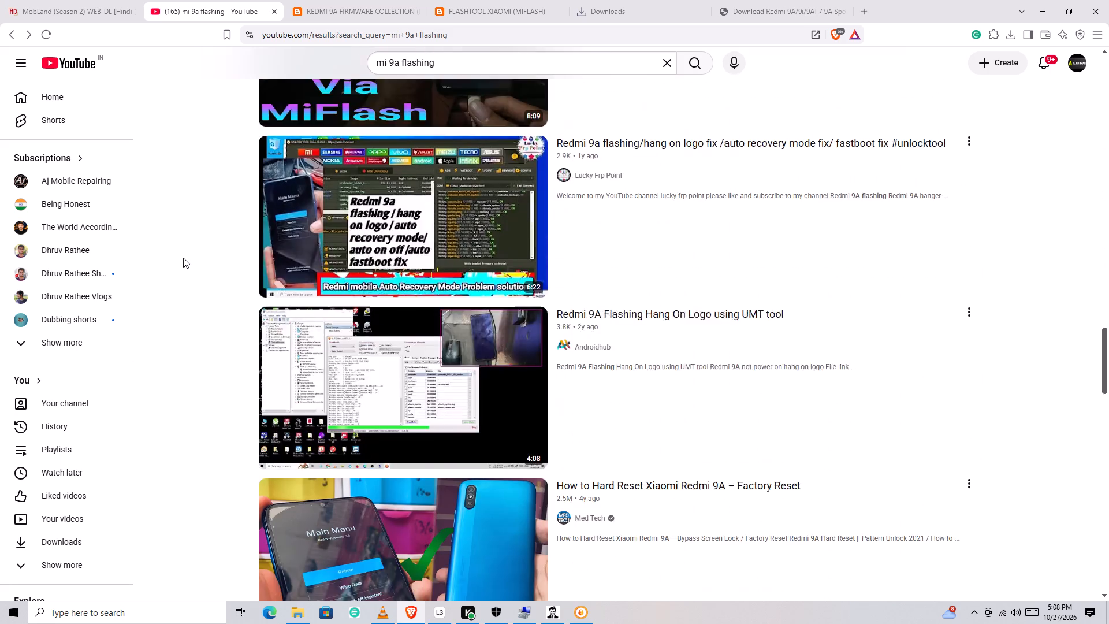
scroll(183, 258, down, 20)
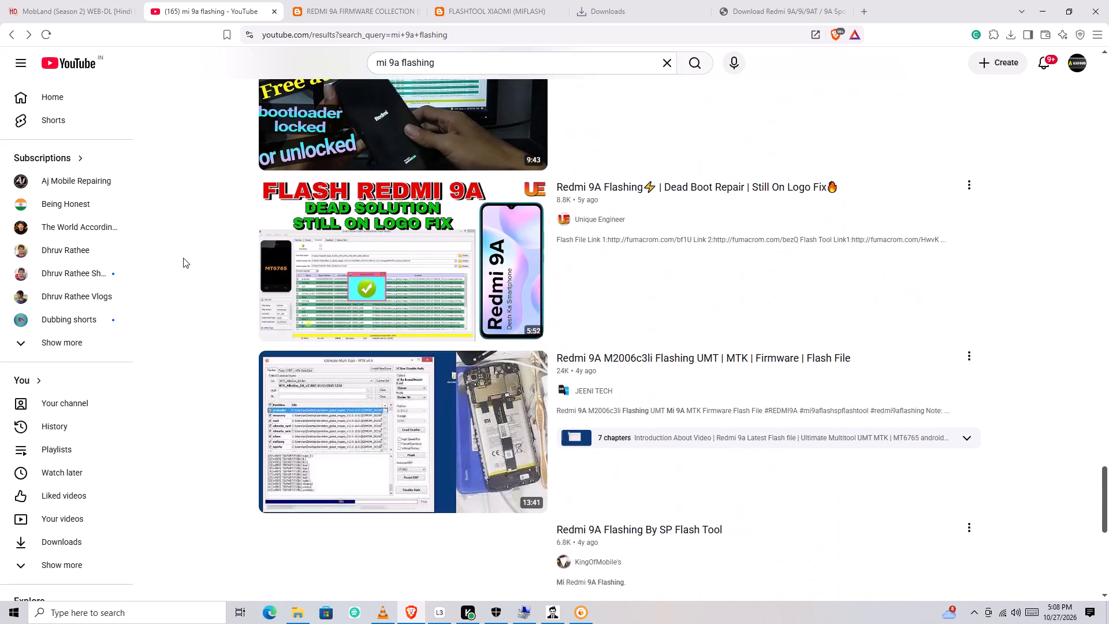
scroll(183, 258, up, 5)
scroll(183, 258, down, 4)
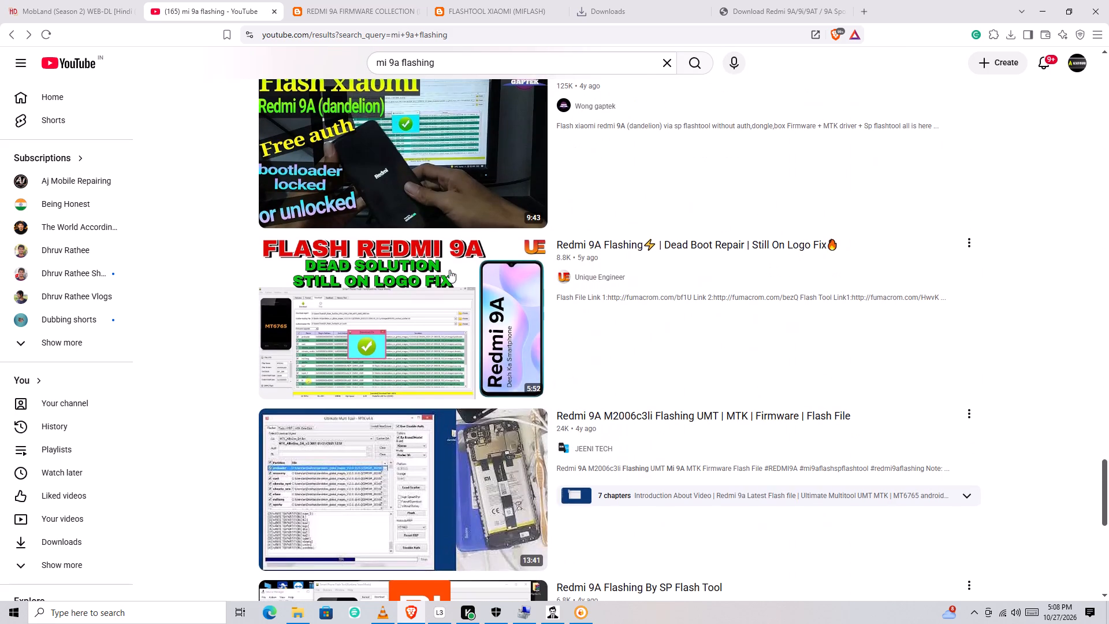
click(377, 278)
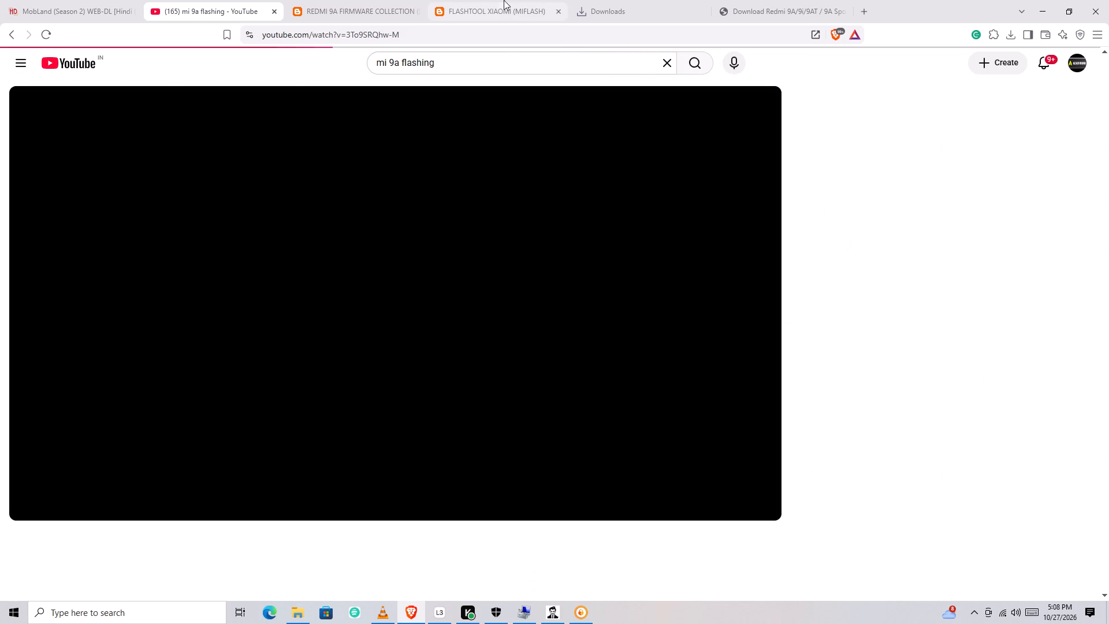
Close the two Wong gaptek blog pages, the Redmi 9A firmware collection and the MiFlash flashtool page.
click(419, 13)
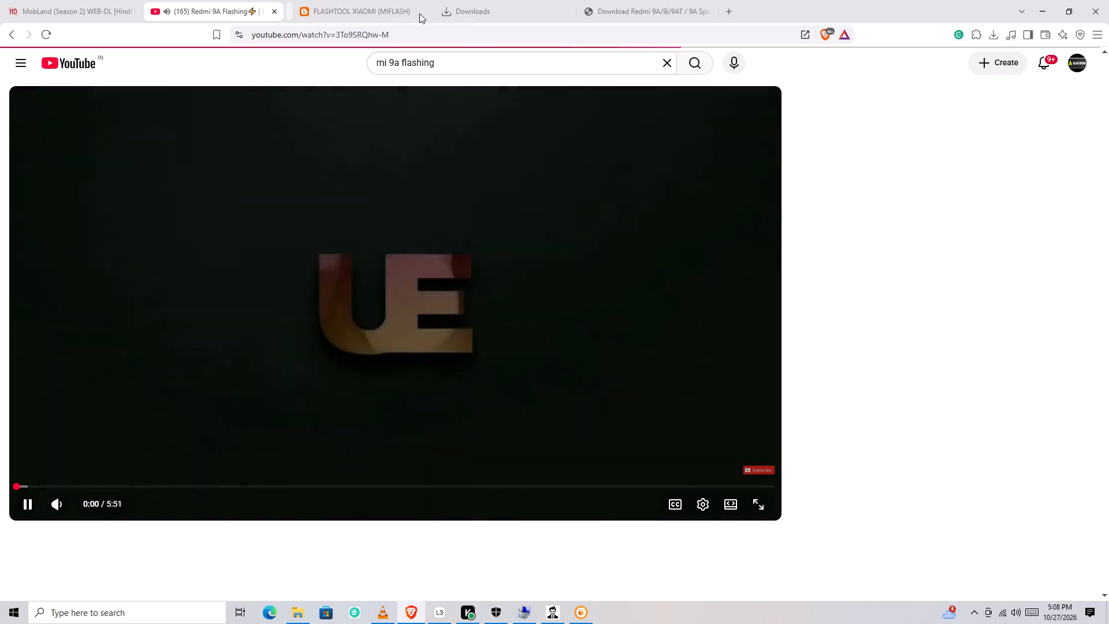
click(419, 13)
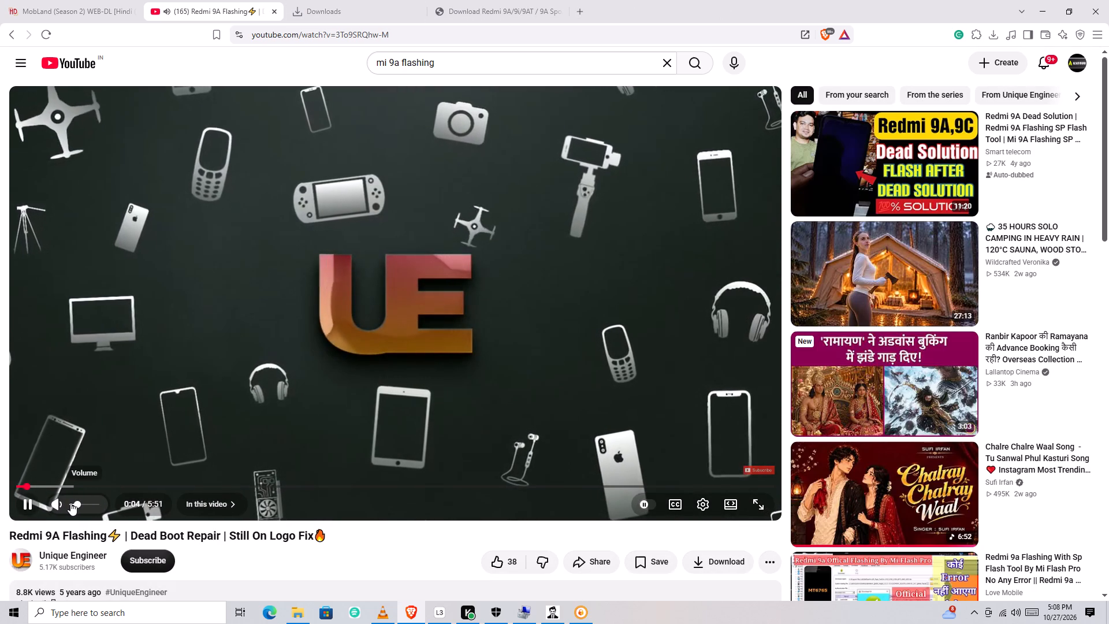
Lower the volume, pause the video, and open the first Flash Tool link from its expanded description.
click(70, 503)
click(150, 419)
scroll(146, 413, down, 4)
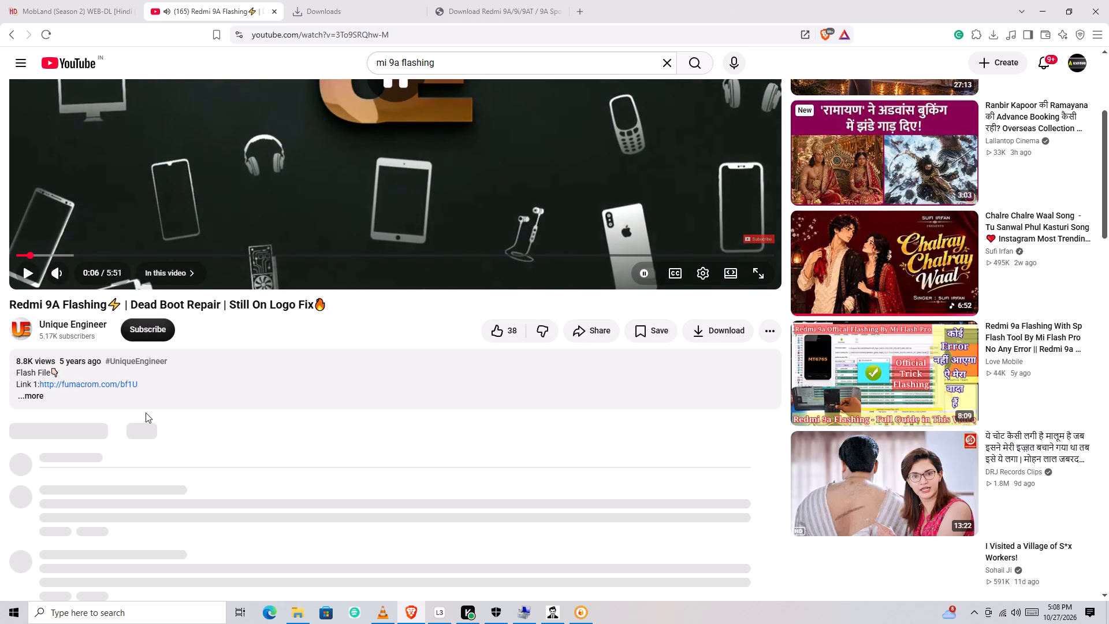
click(39, 393)
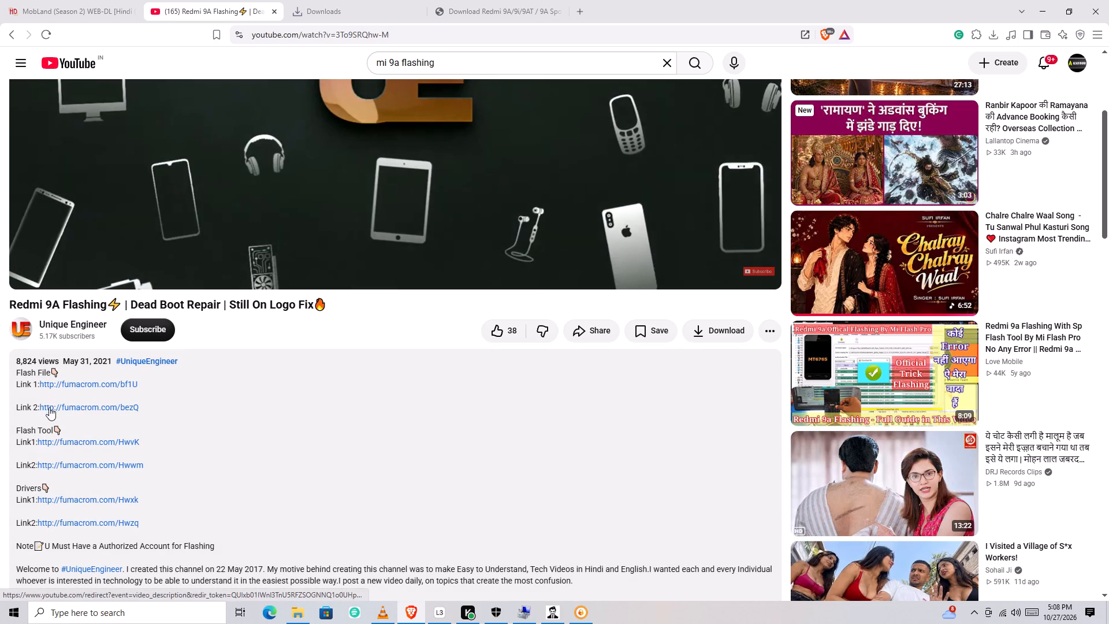
scroll(95, 505, down, 1)
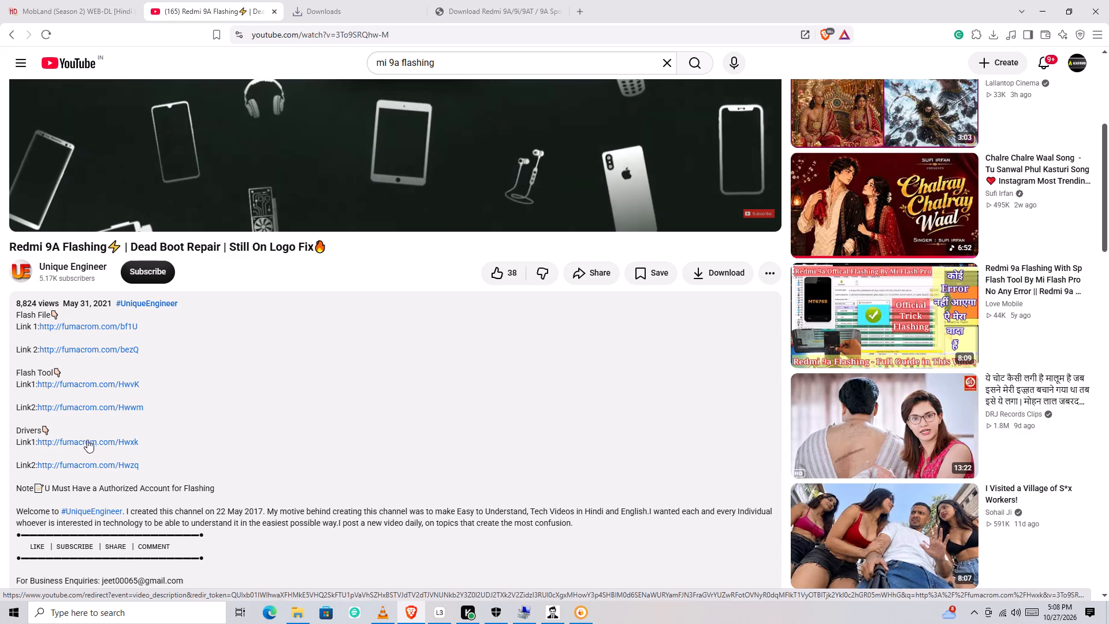
click(60, 384)
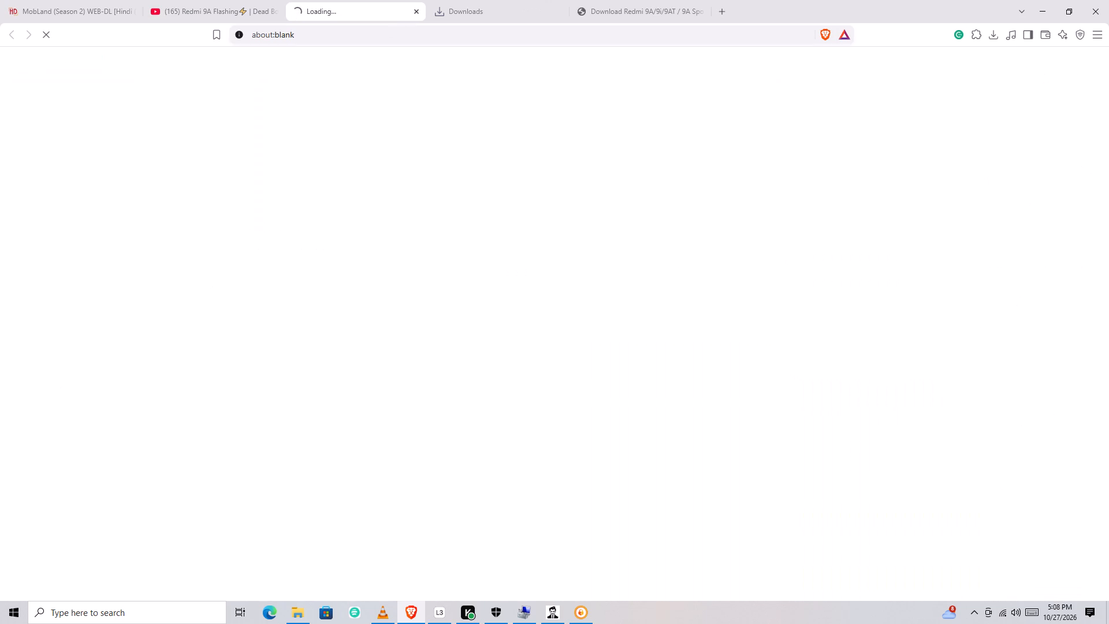
Go back to the Unique Engineer video and jump to about 2:54 to view the SP Flash Tool setup.
click(221, 0)
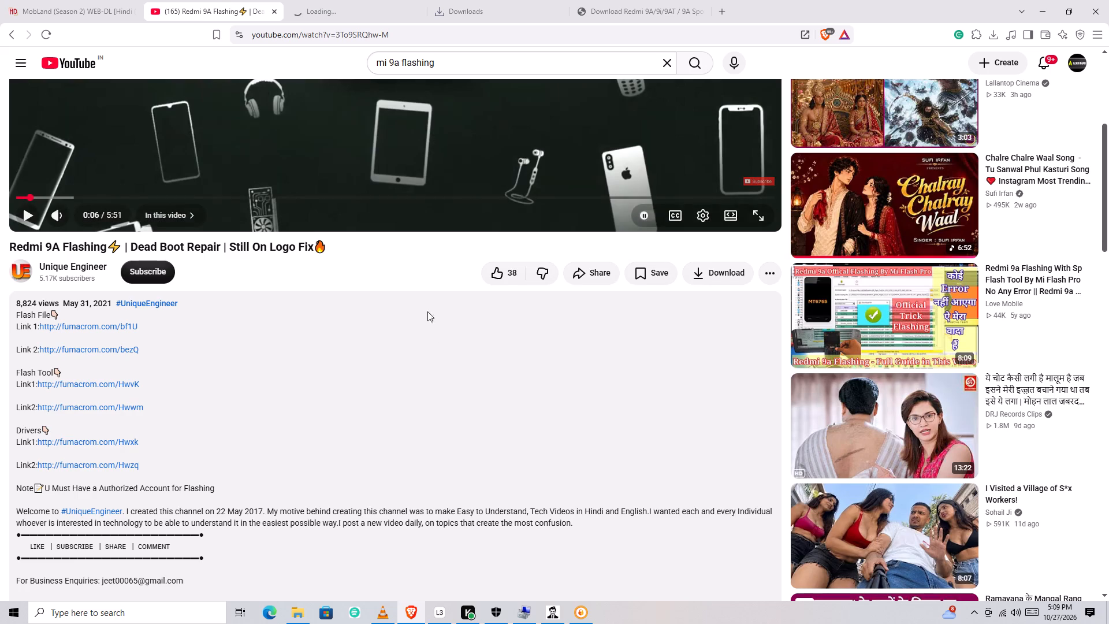
scroll(451, 421, up, 3)
click(393, 371)
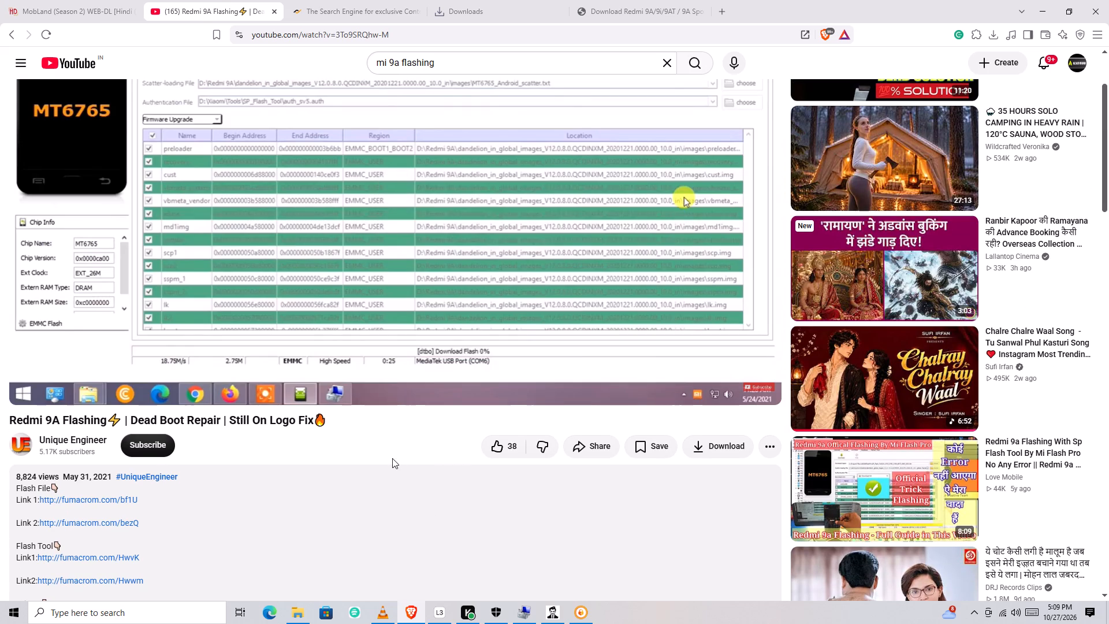
scroll(393, 457, up, 2)
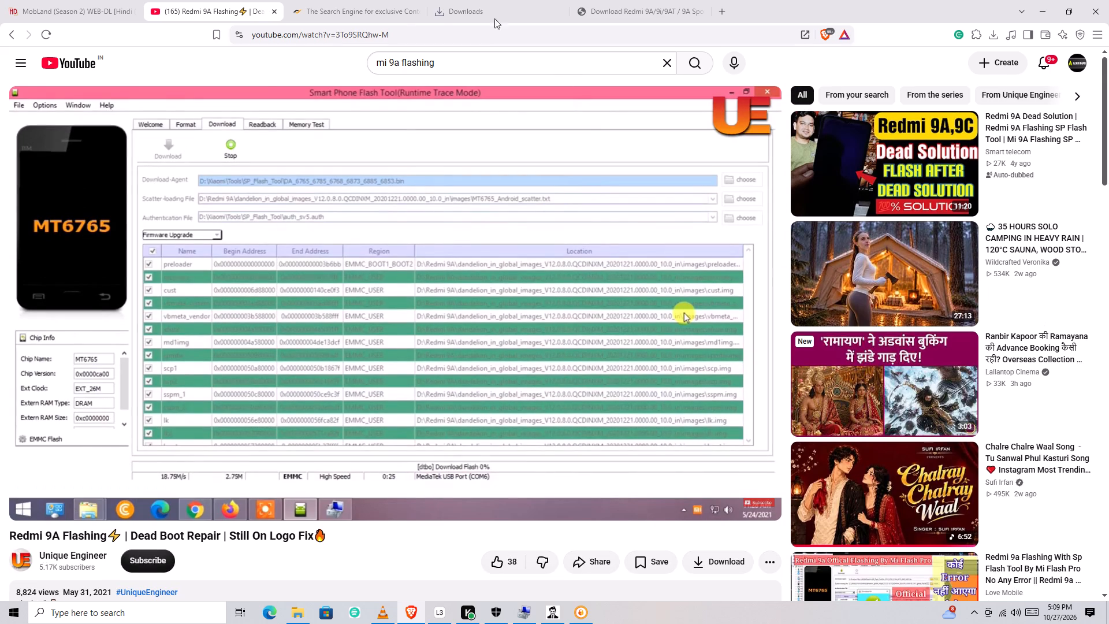
Look over the Linkvertise page opened from the first Flash Tool link and its related posts.
click(389, 2)
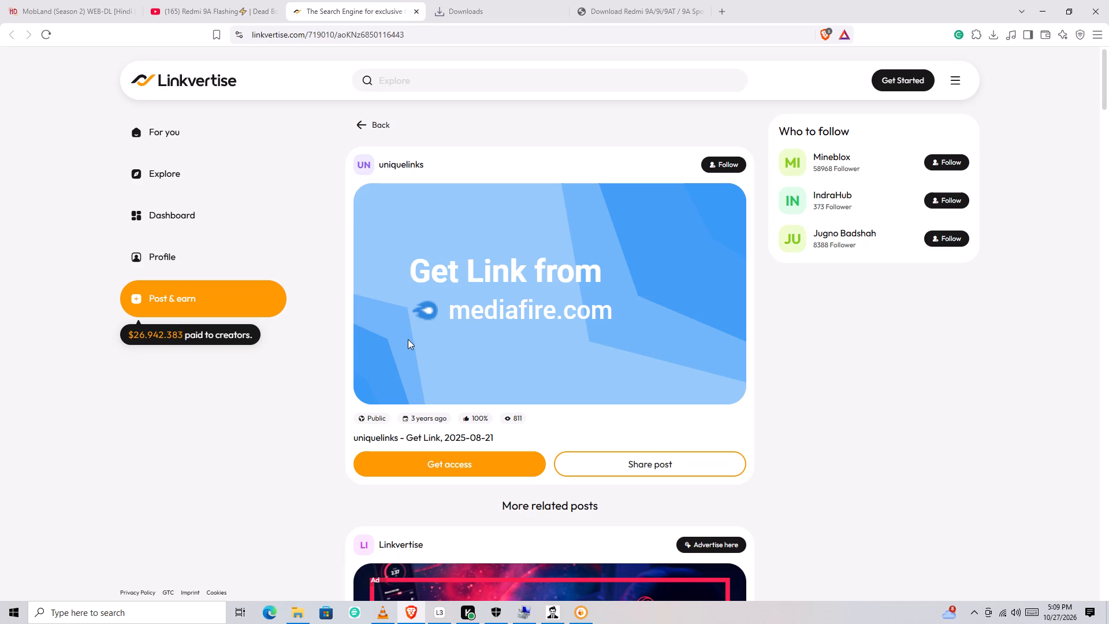
scroll(408, 339, down, 17)
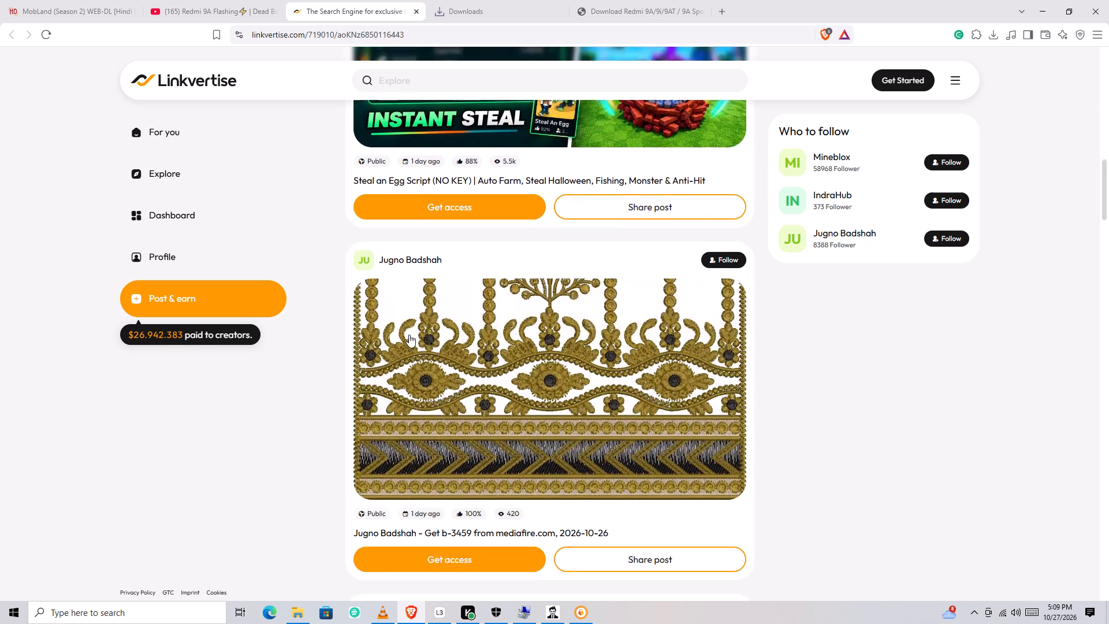
scroll(408, 330, up, 20)
scroll(408, 330, up, 14)
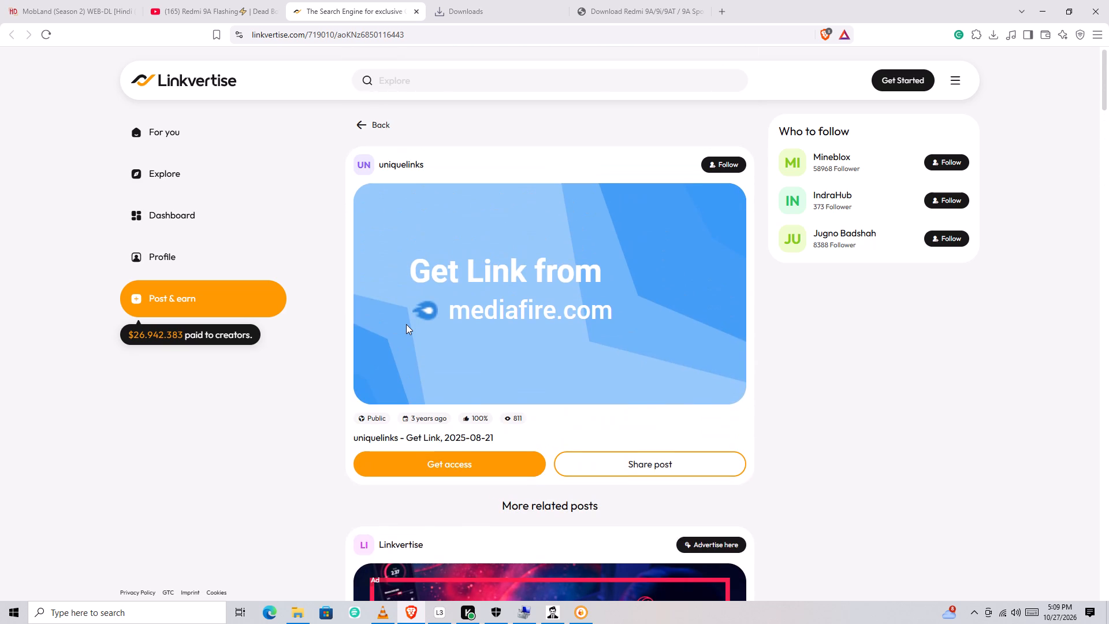
Open the second Flash Tool link from the video description and request access to its mega.nz file on Linkvertise.
click(217, 1)
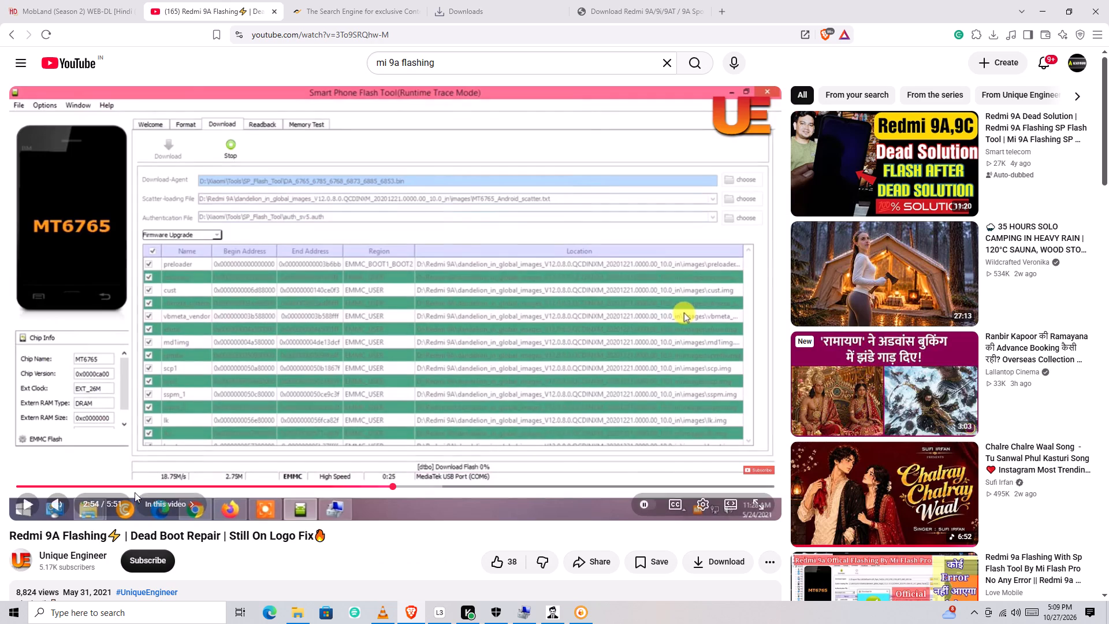
scroll(138, 485, down, 3)
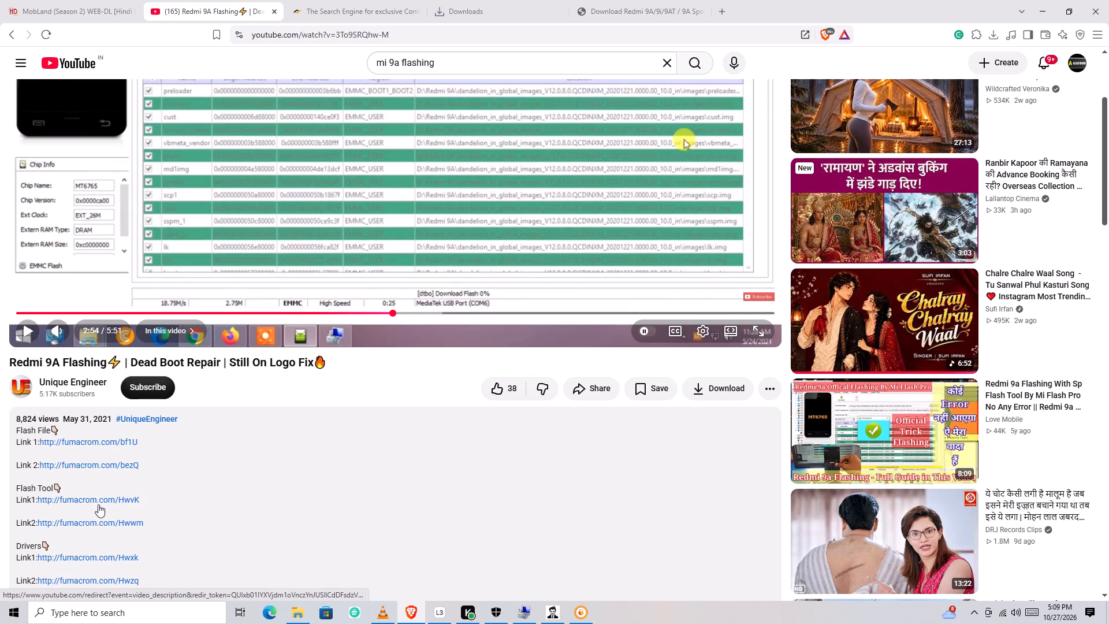
click(100, 521)
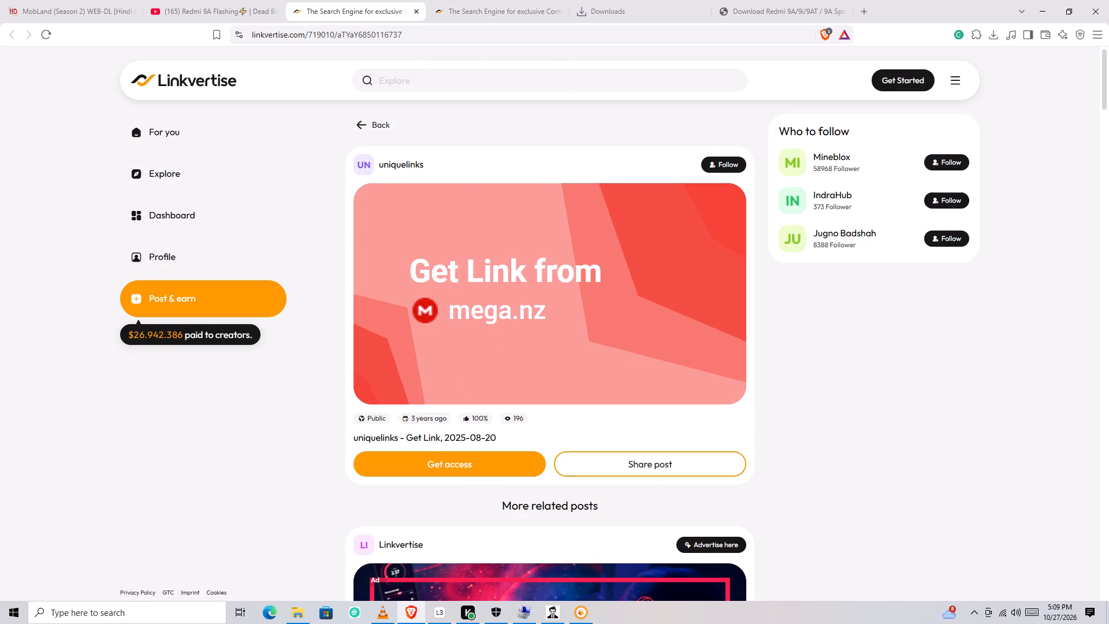
click(454, 462)
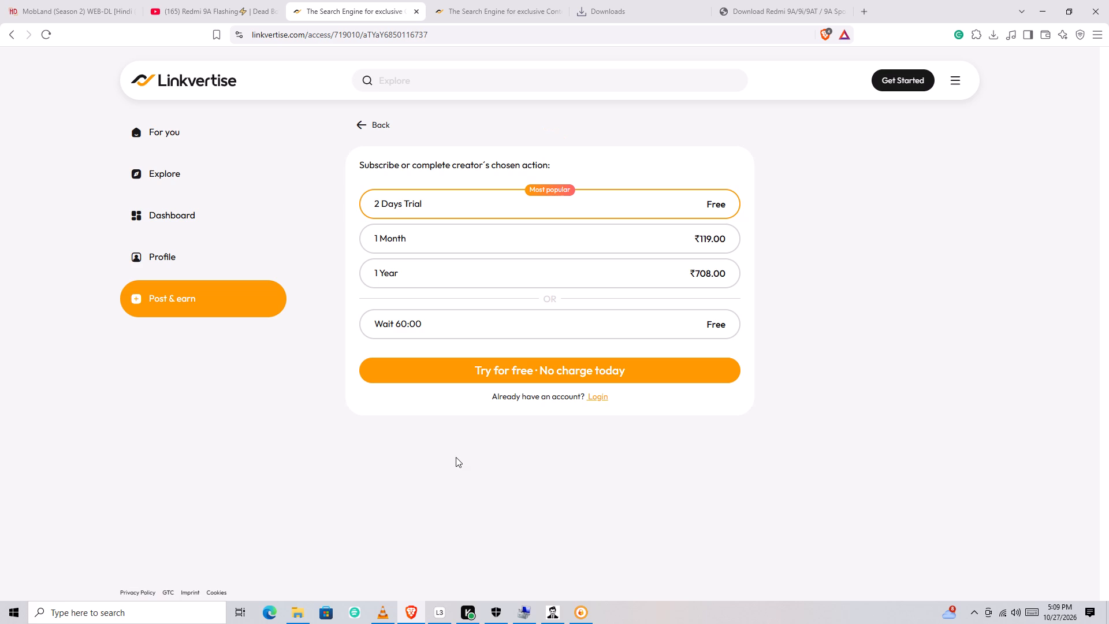
scroll(463, 437, down, 6)
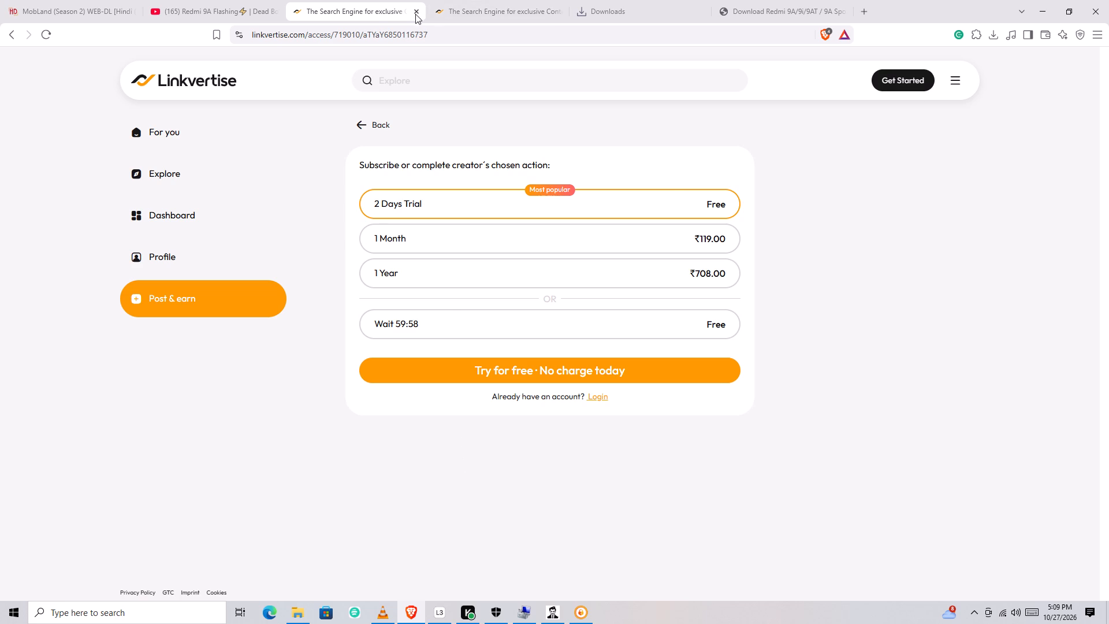
Close both Linkvertise pages.
click(415, 14)
click(415, 14)
Jump back through the start of the video to about 0:09, where SP Flash Tool is opened.
scroll(458, 325, up, 6)
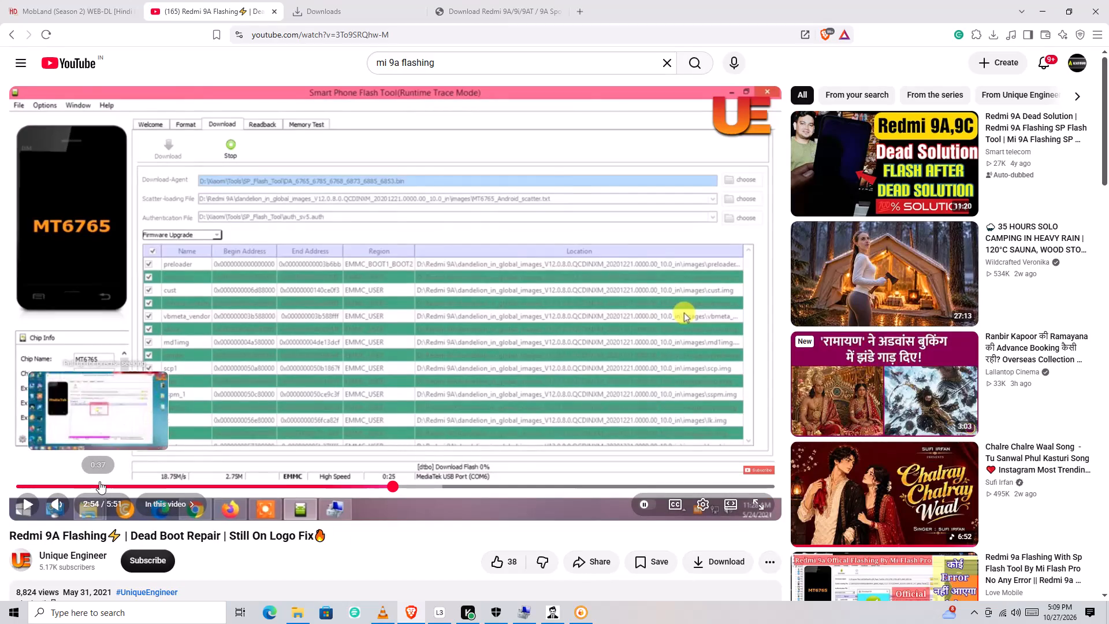
click(60, 483)
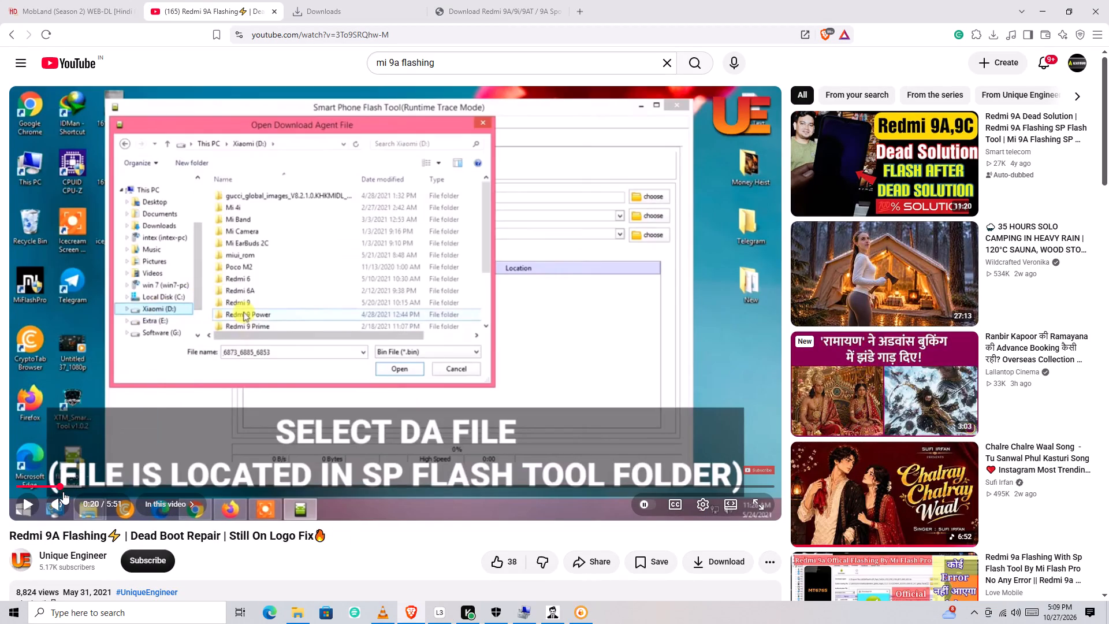
click(34, 484)
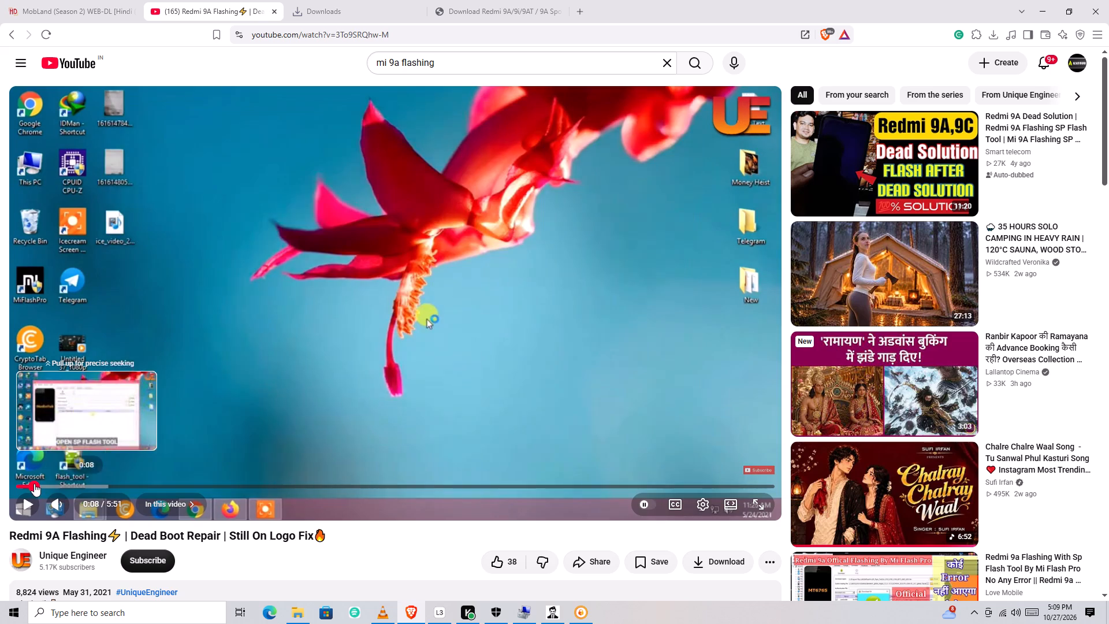
click(39, 482)
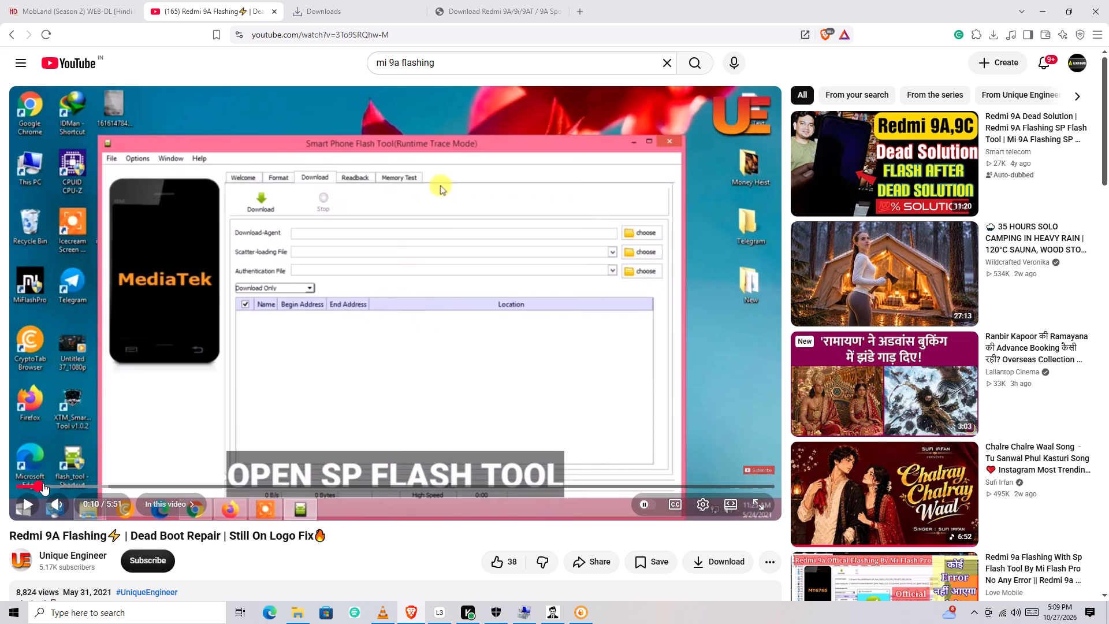
click(43, 483)
click(39, 483)
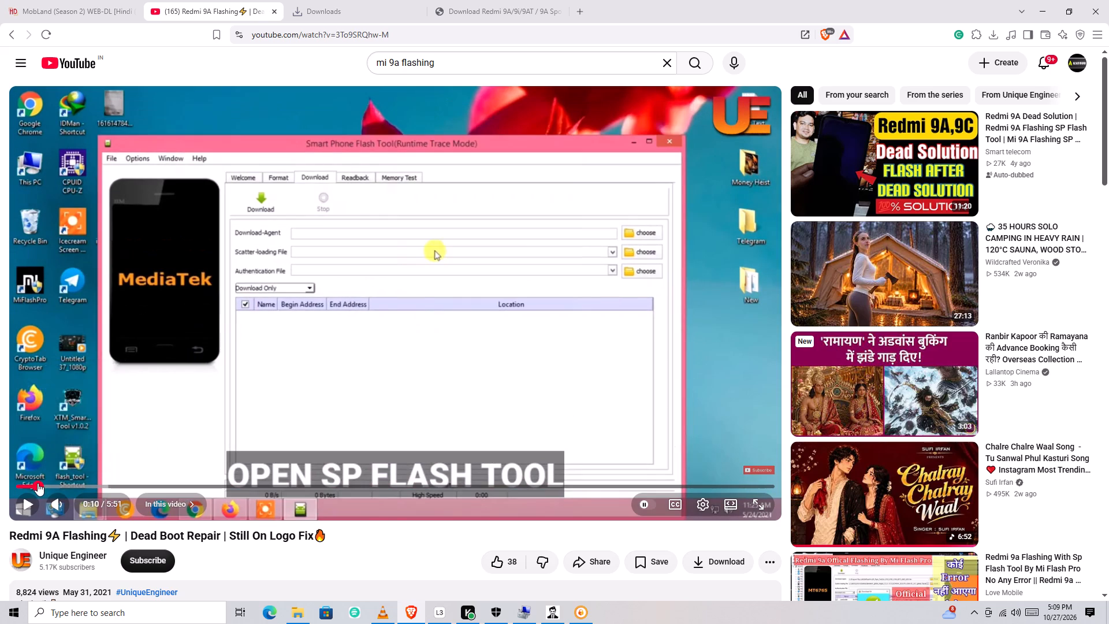
click(37, 483)
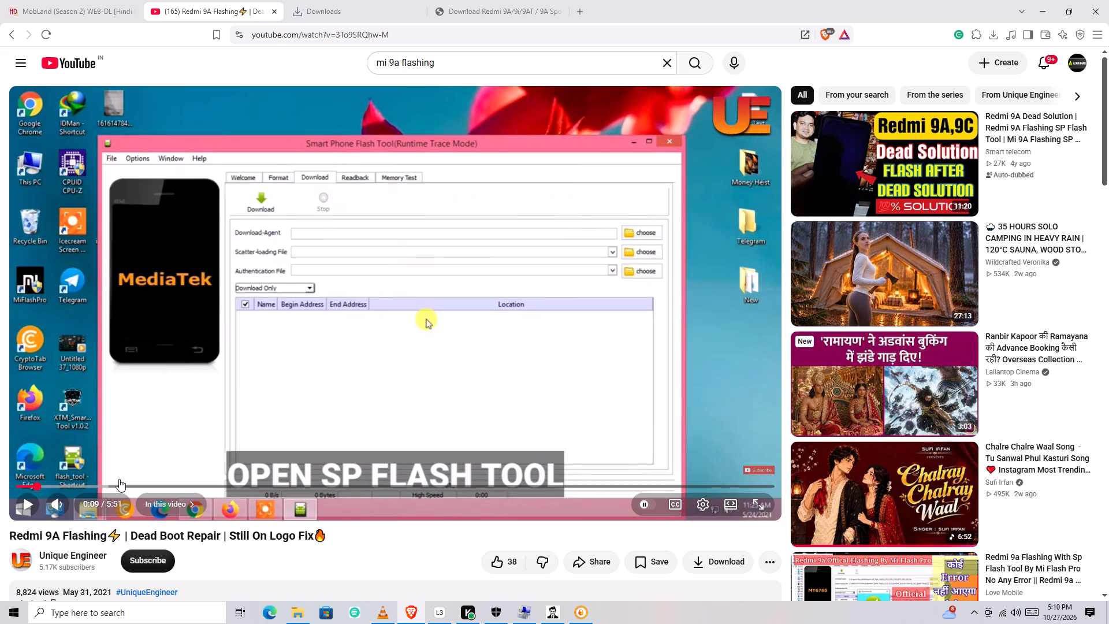
Look through the rest of the video description, including its download links and notes, and return to the video.
scroll(119, 479, down, 9)
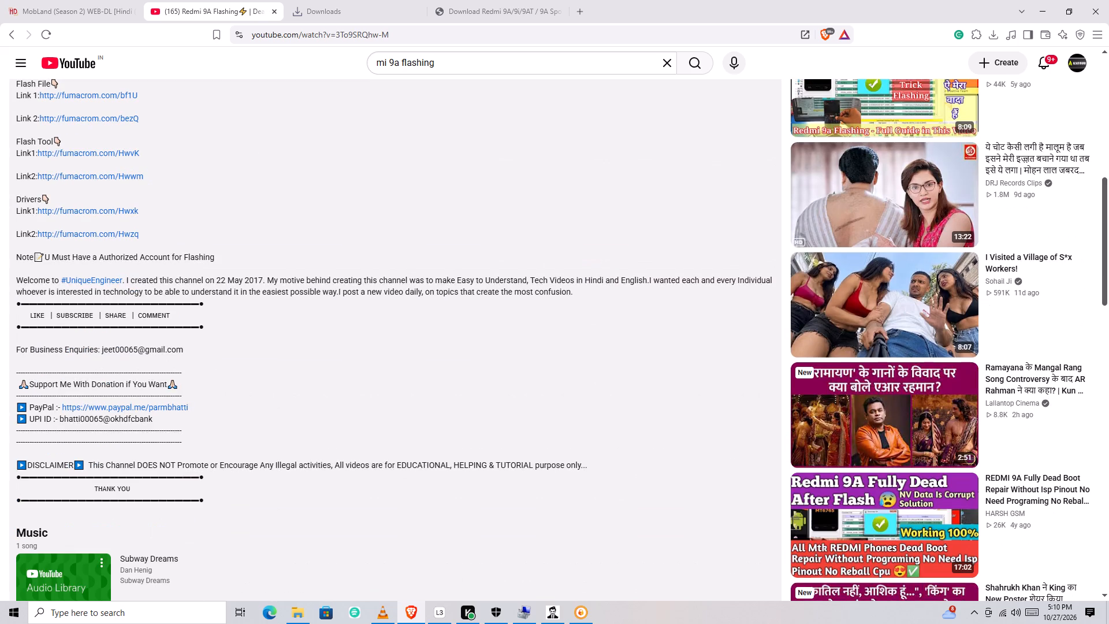
scroll(120, 480, down, 4)
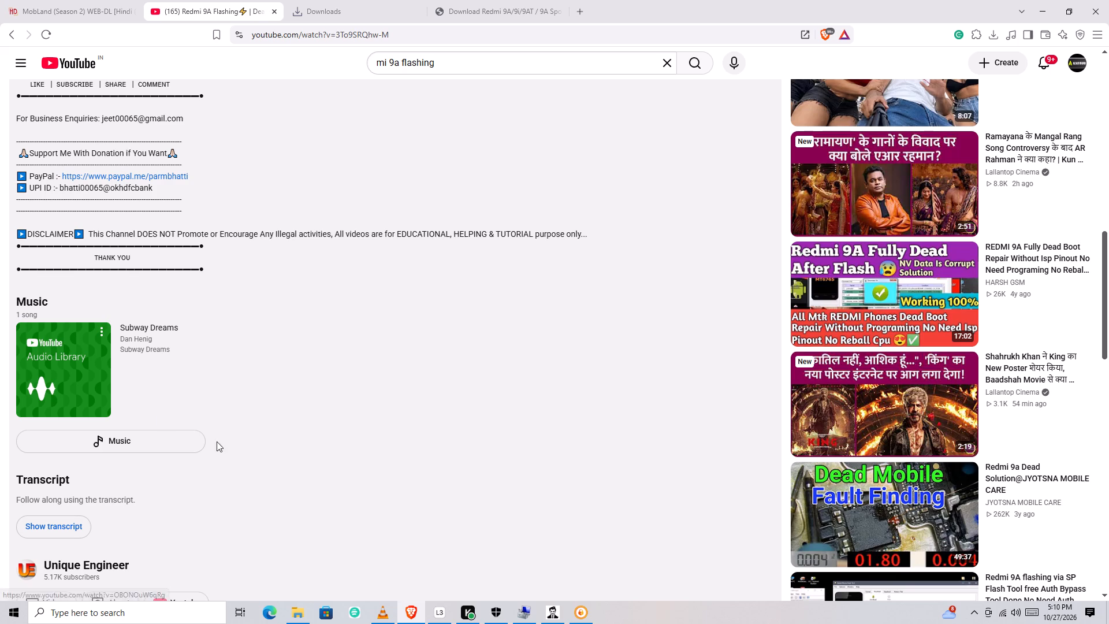
scroll(219, 462, down, 8)
scroll(219, 462, up, 12)
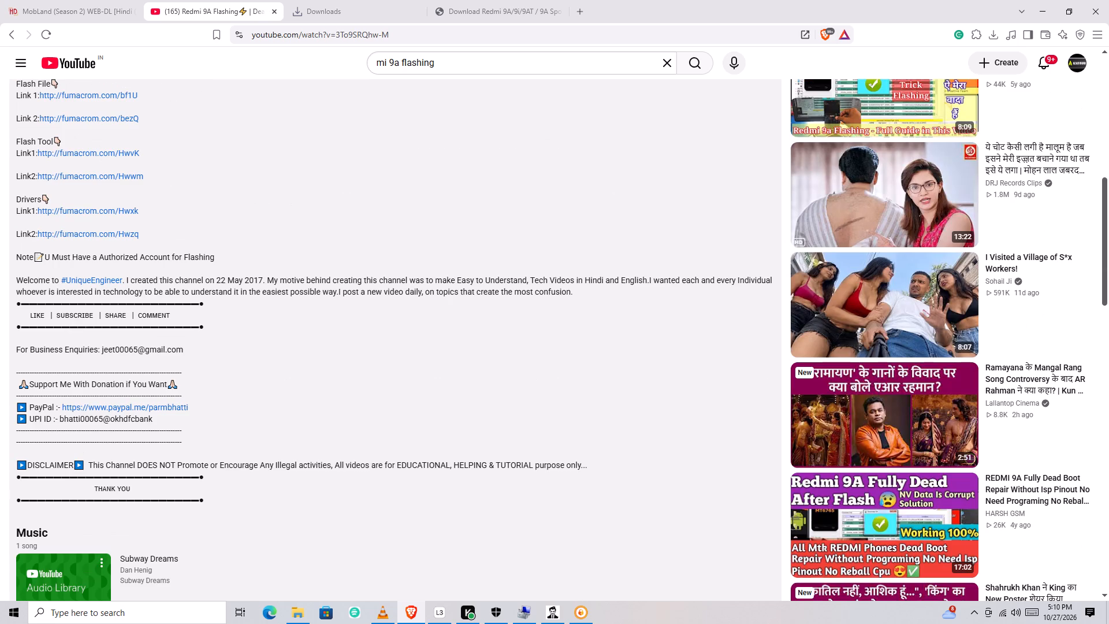
scroll(224, 573, up, 12)
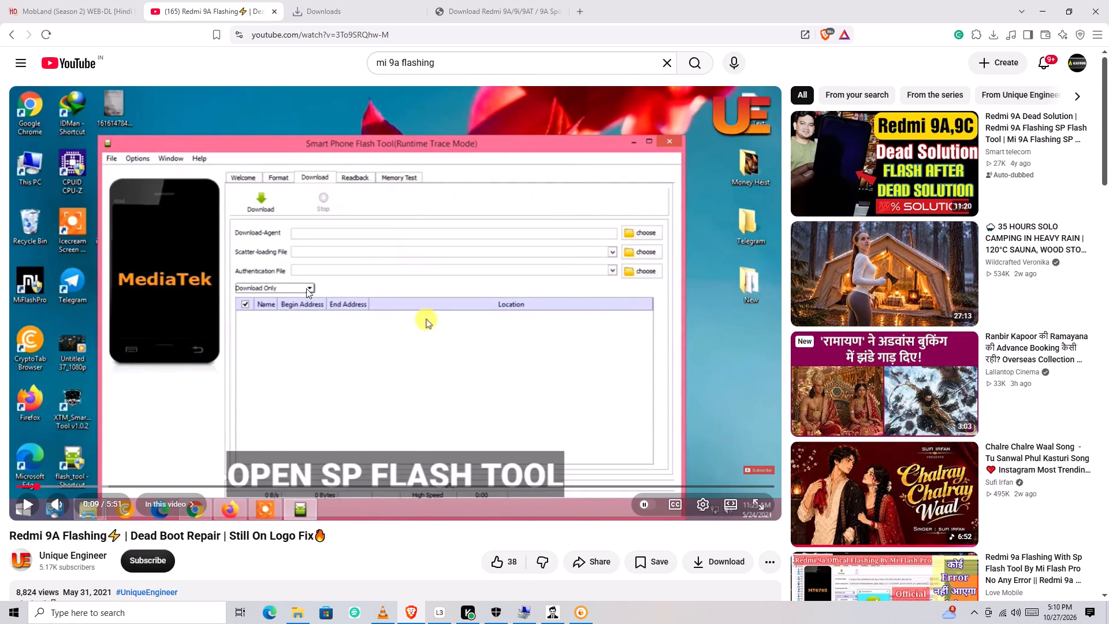
Return to the "mi 9a flashing" results, find the video "Redmi 9A Flashing By SP Flash Tool" further down, open it and pause it.
scroll(204, 534, down, 3)
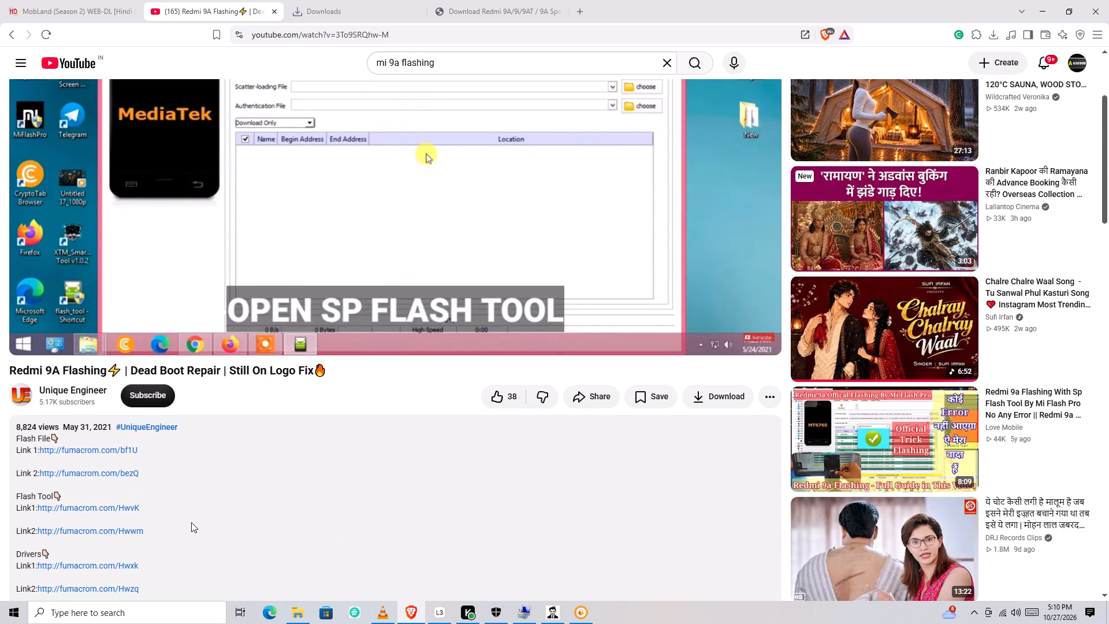
click(14, 34)
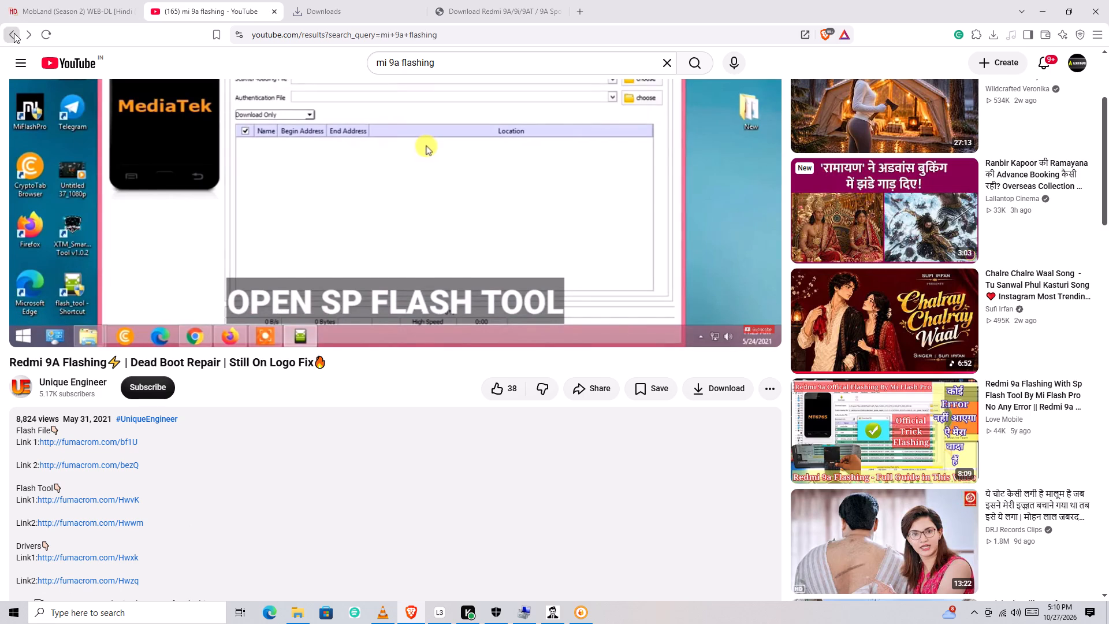
scroll(32, 415, down, 6)
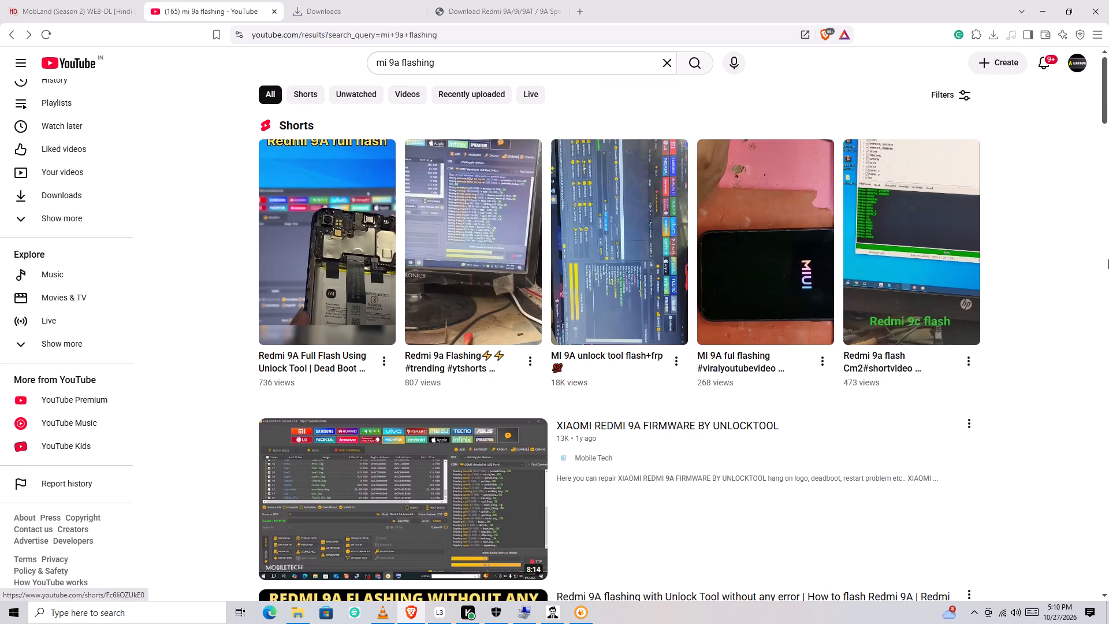
drag(1105, 100, 1086, 451)
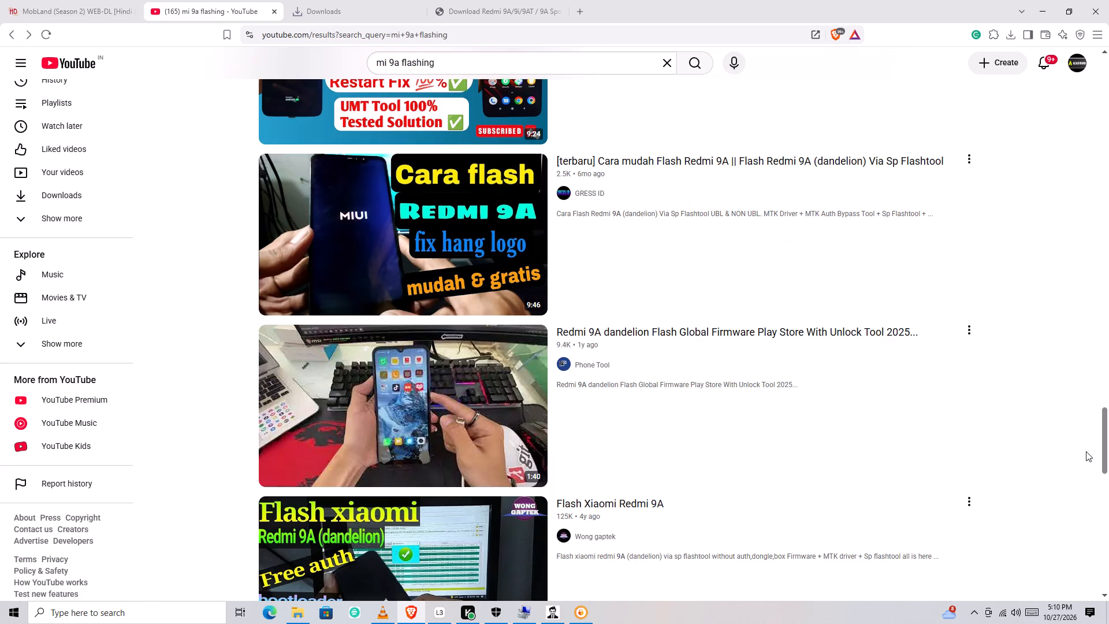
drag(1086, 451, 1082, 530)
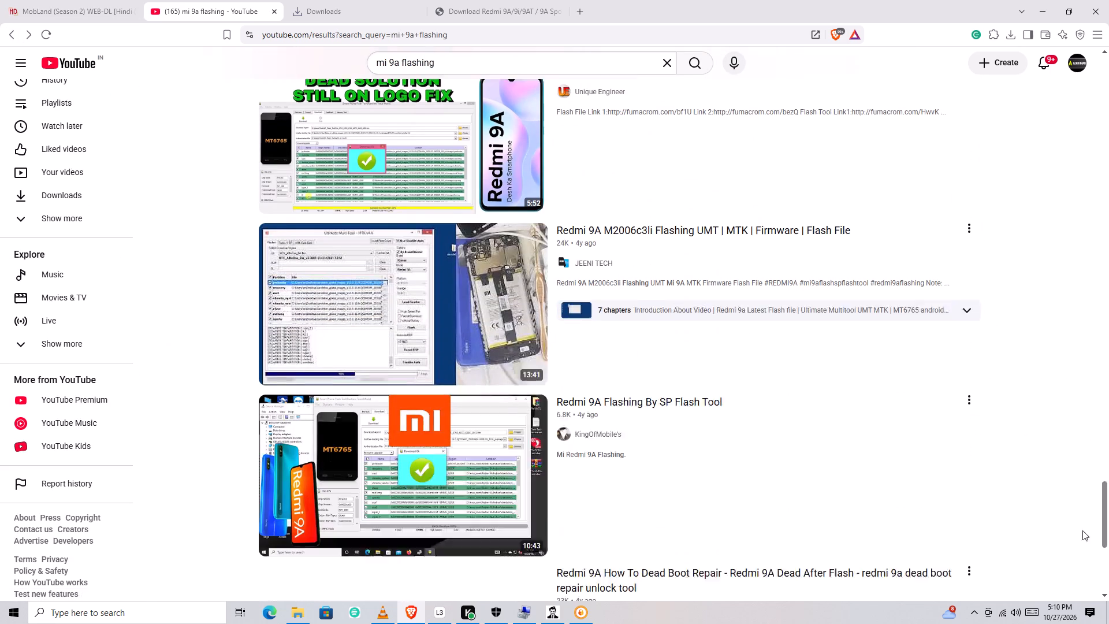
drag(1082, 530, 1085, 567)
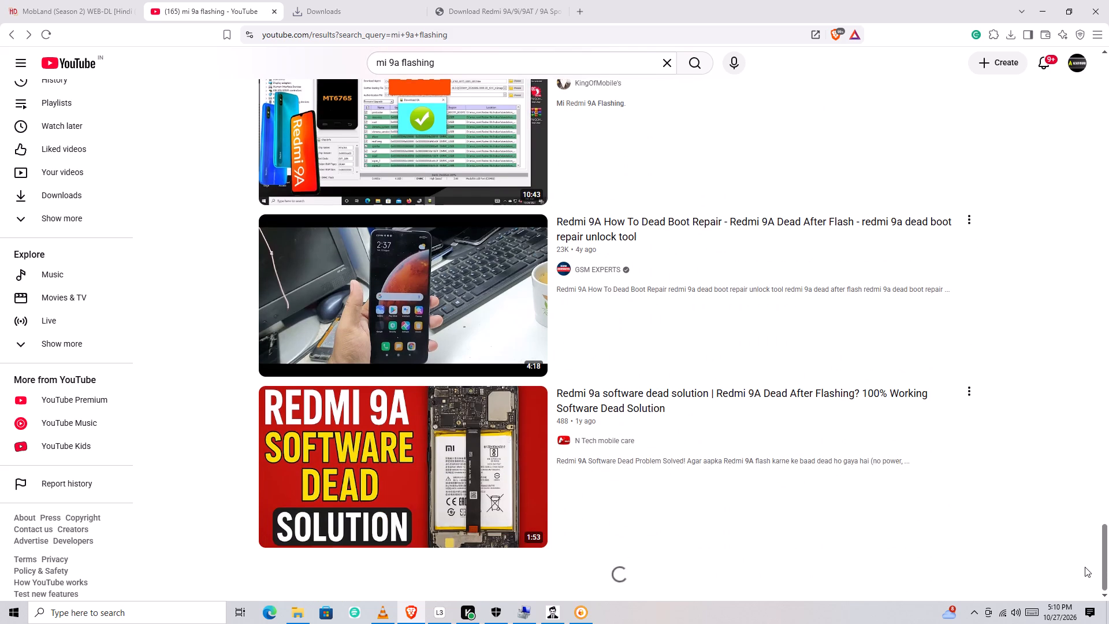
drag(1085, 567, 1085, 552)
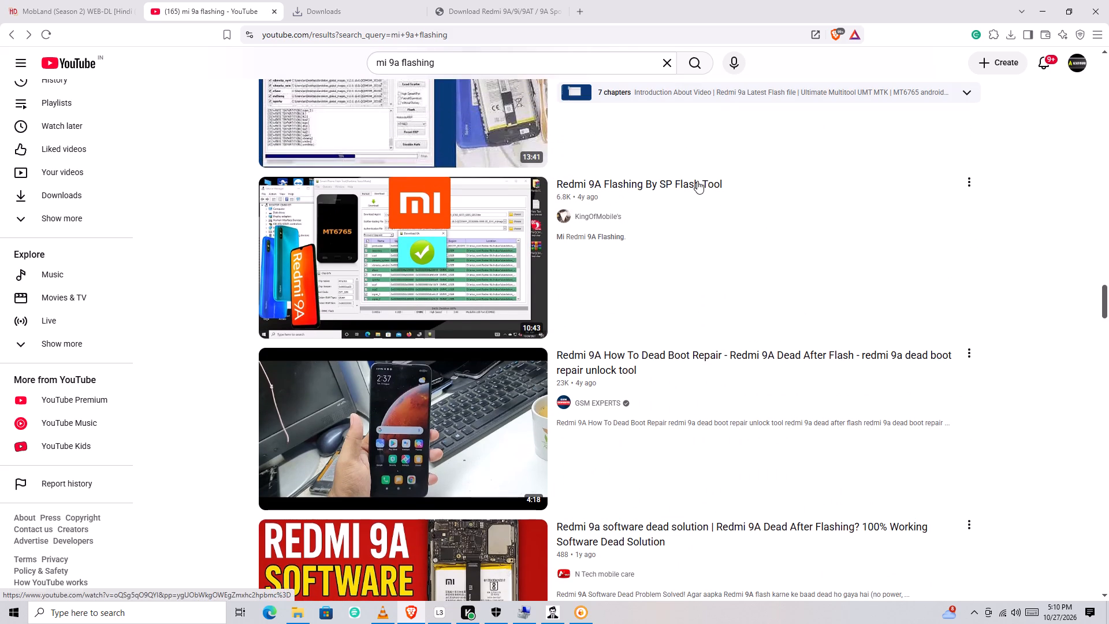
click(697, 180)
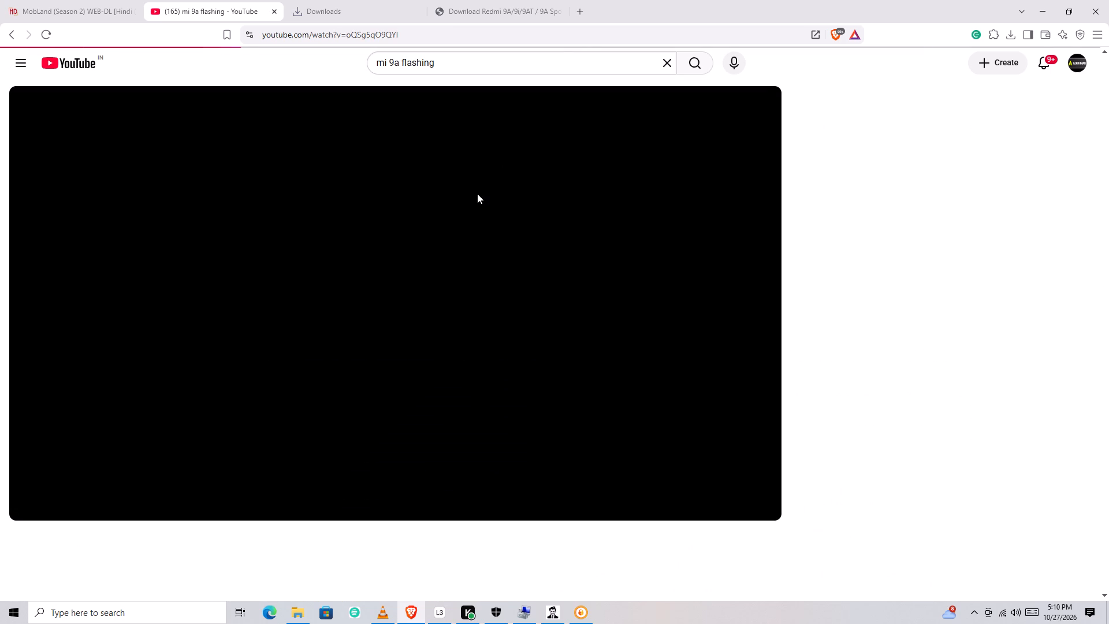
click(478, 191)
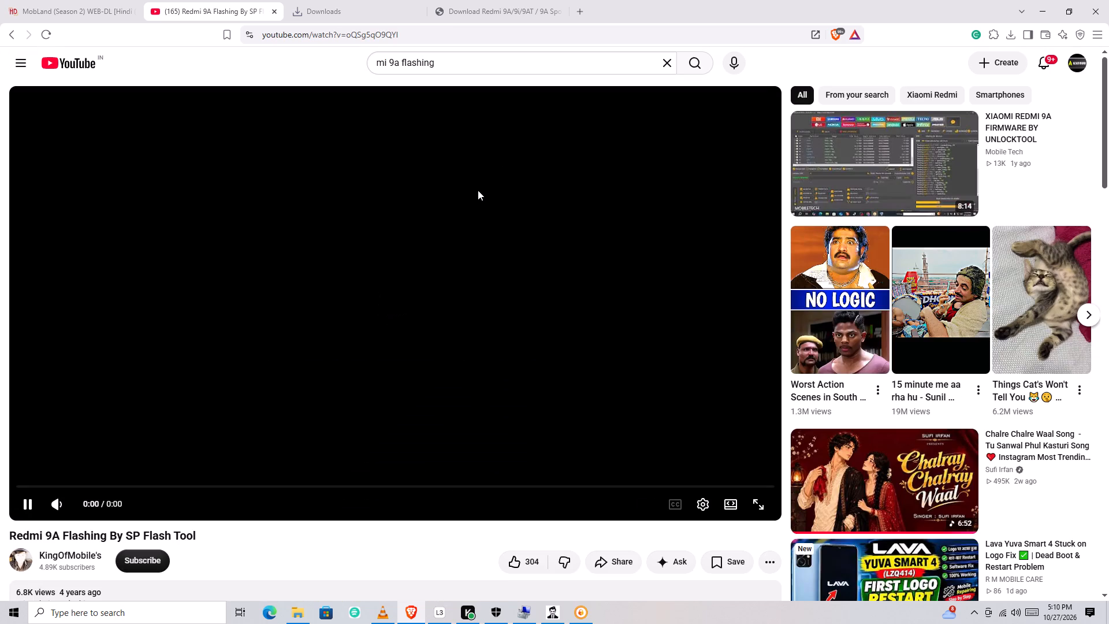
click(478, 190)
Expand the video description and look through it and the comments for flash file or tool links.
scroll(459, 313, down, 4)
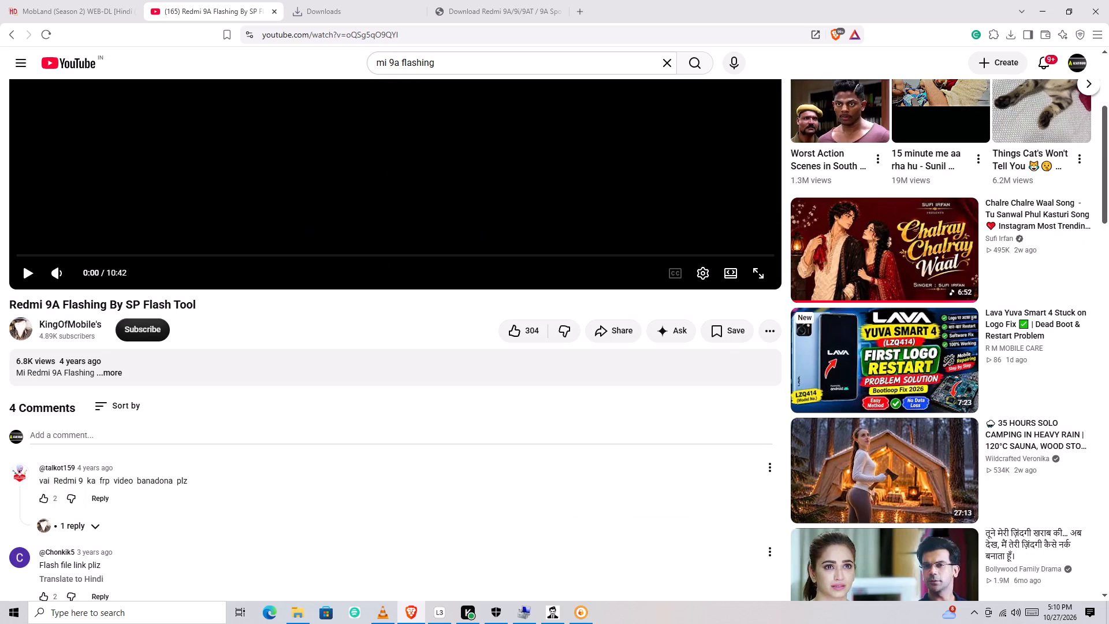
click(112, 372)
scroll(157, 367, down, 3)
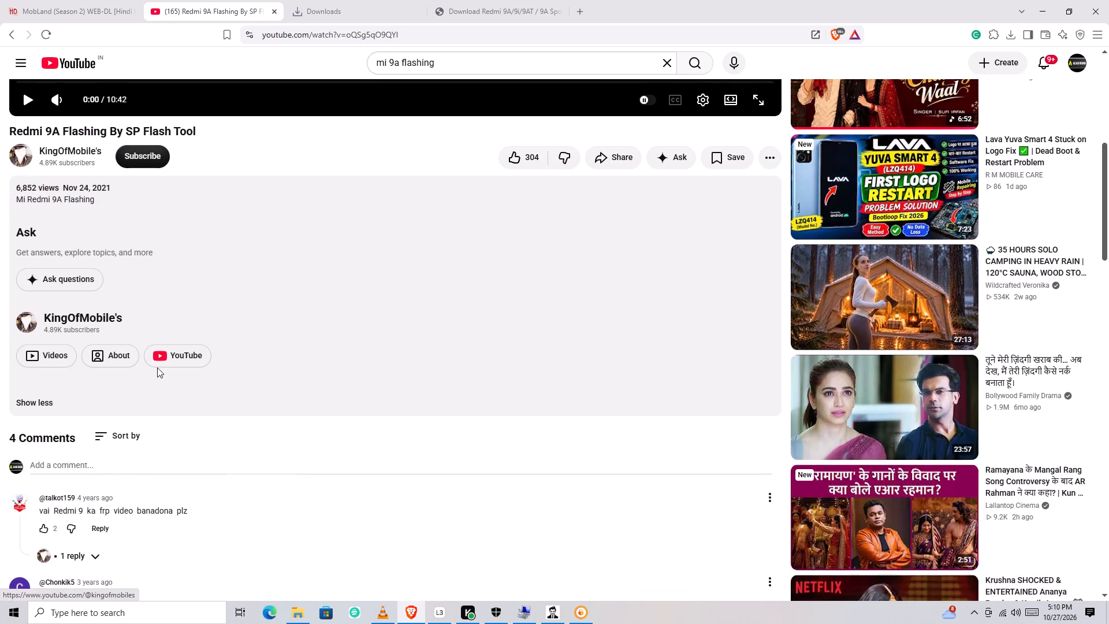
scroll(157, 367, down, 5)
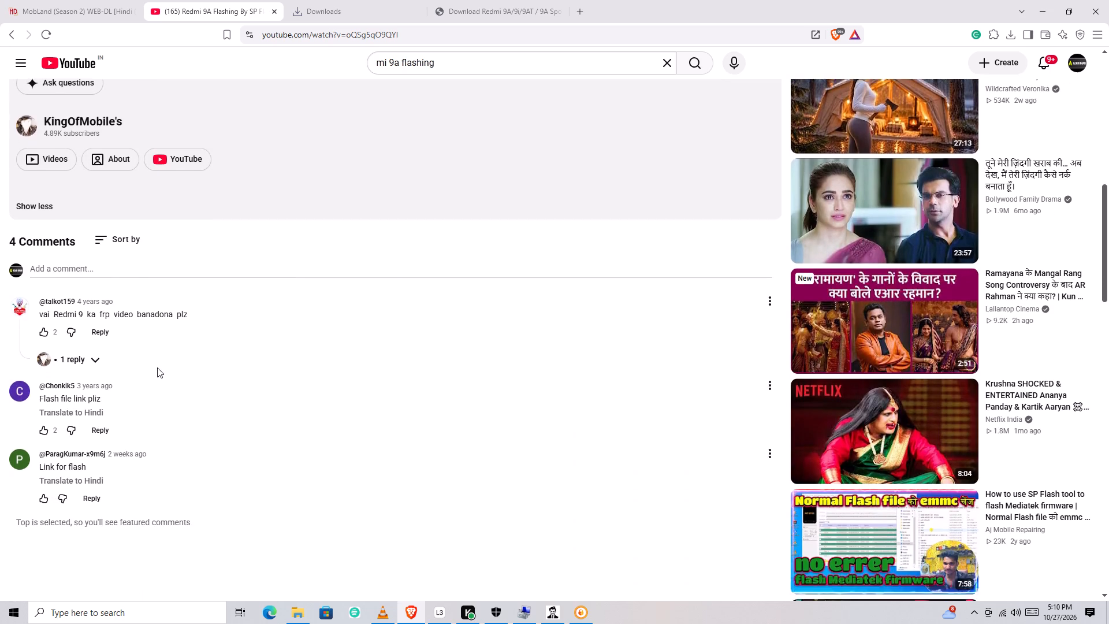
scroll(157, 367, down, 2)
scroll(158, 367, up, 12)
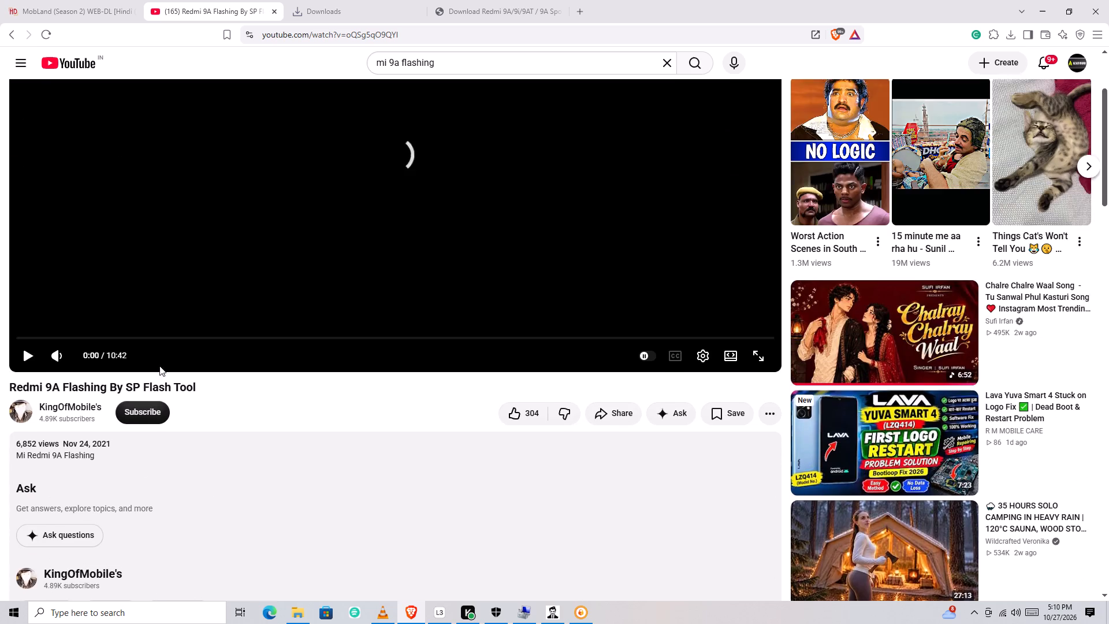
scroll(159, 366, up, 11)
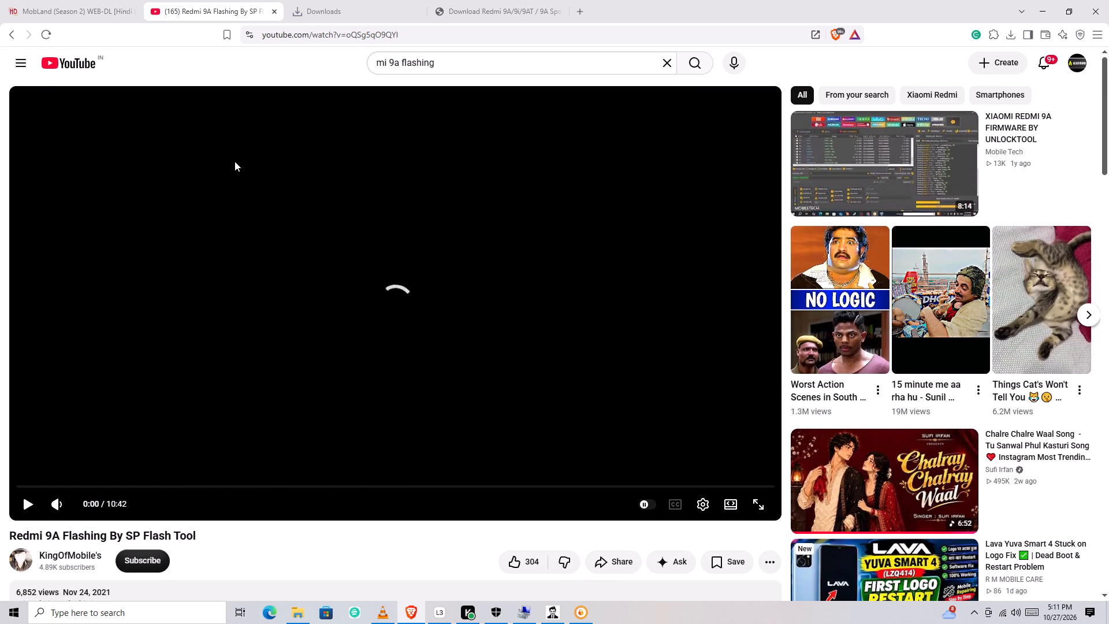
Open Google in a new tab and begin a search for the SP Flash Tool with "sp fl".
click(509, 6)
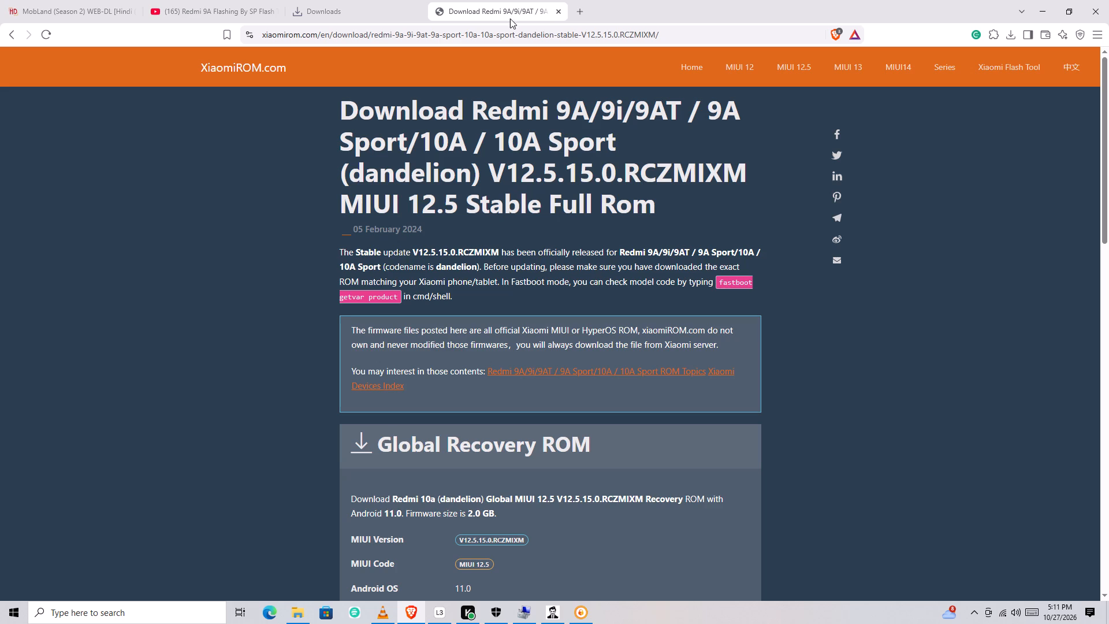
click(579, 11)
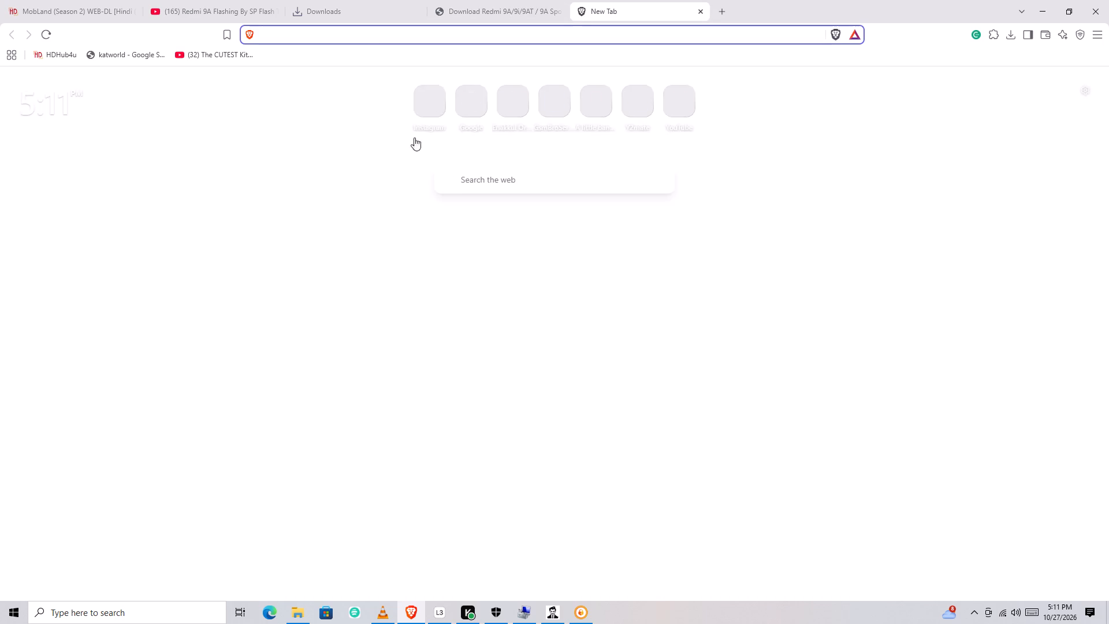
click(478, 107)
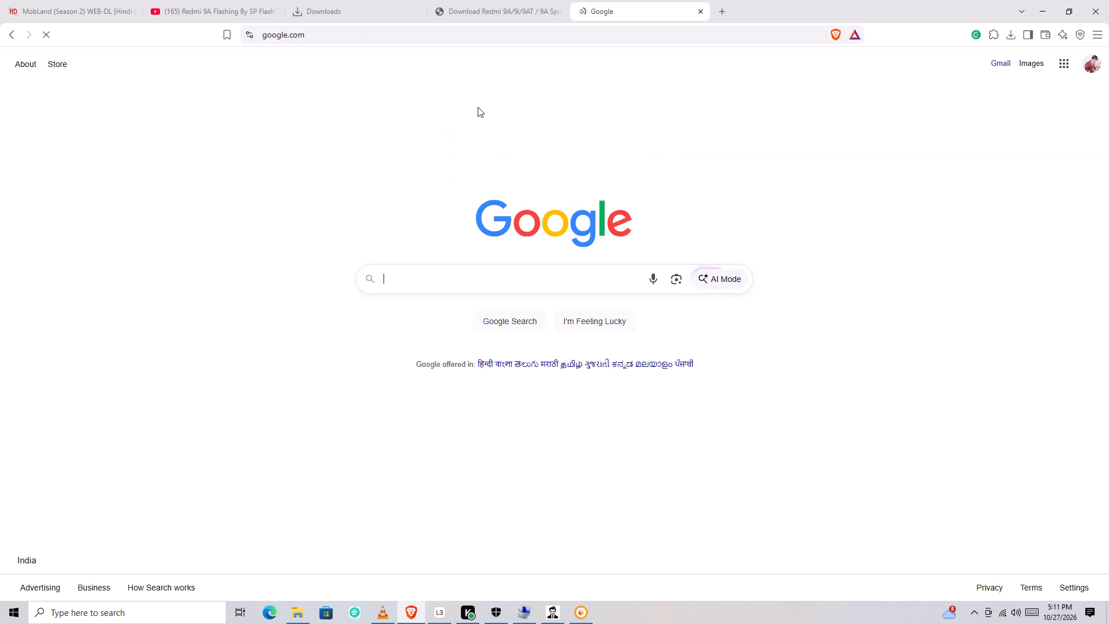
text(sp)
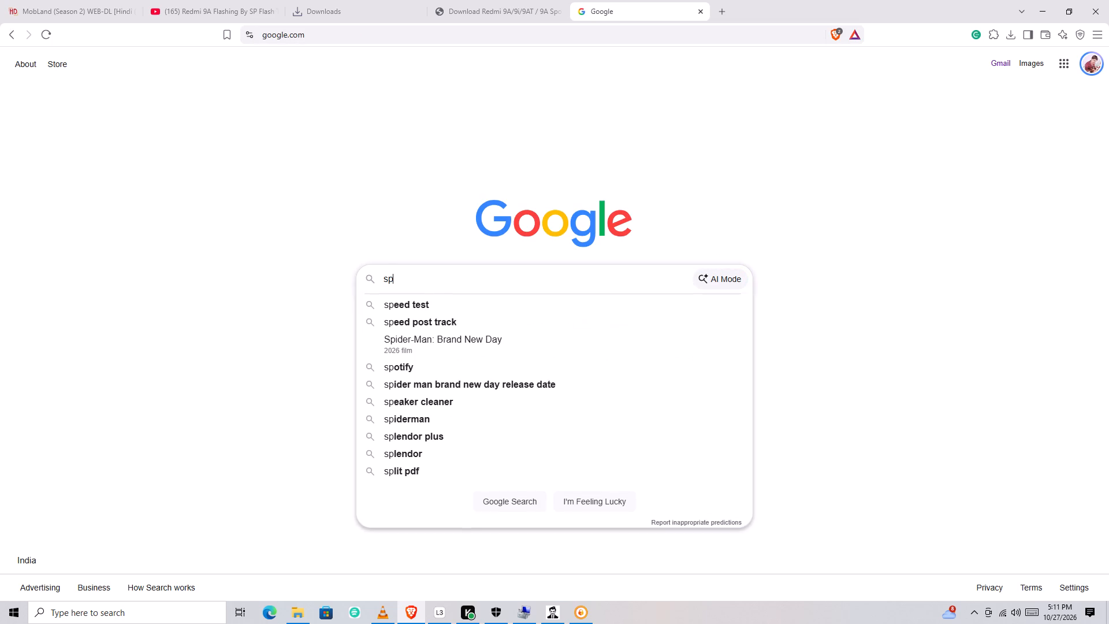
key(f)
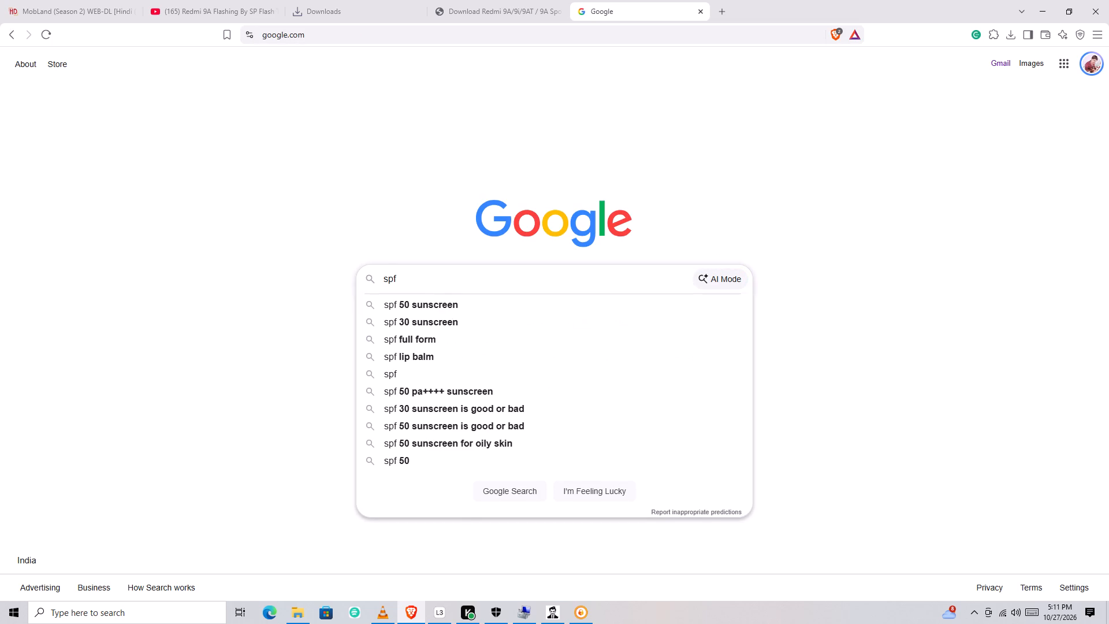
key(BackSpace)
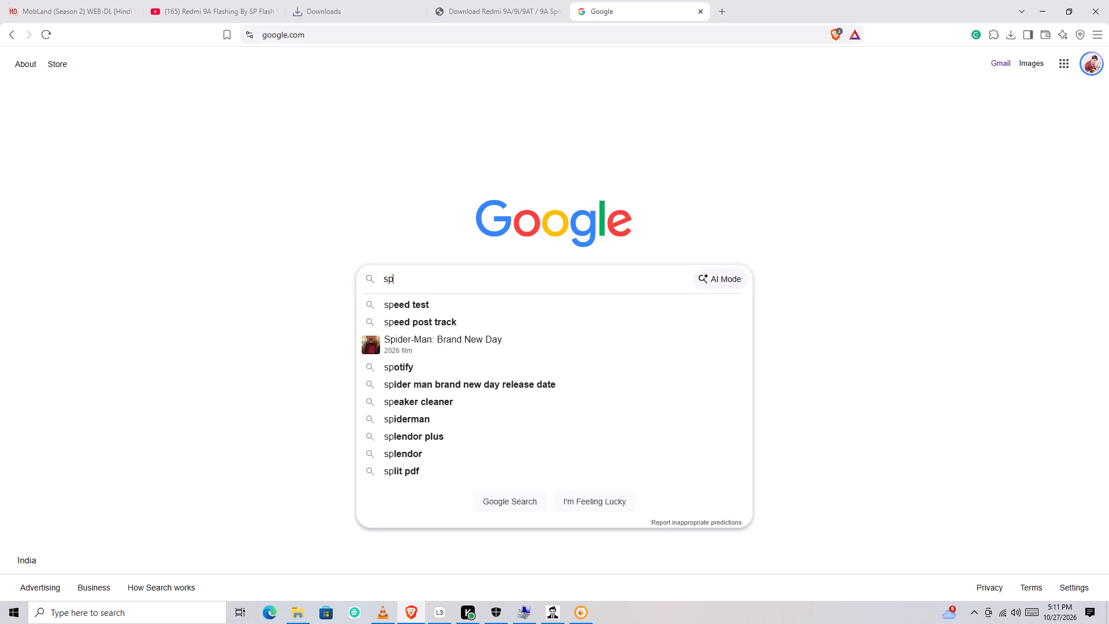
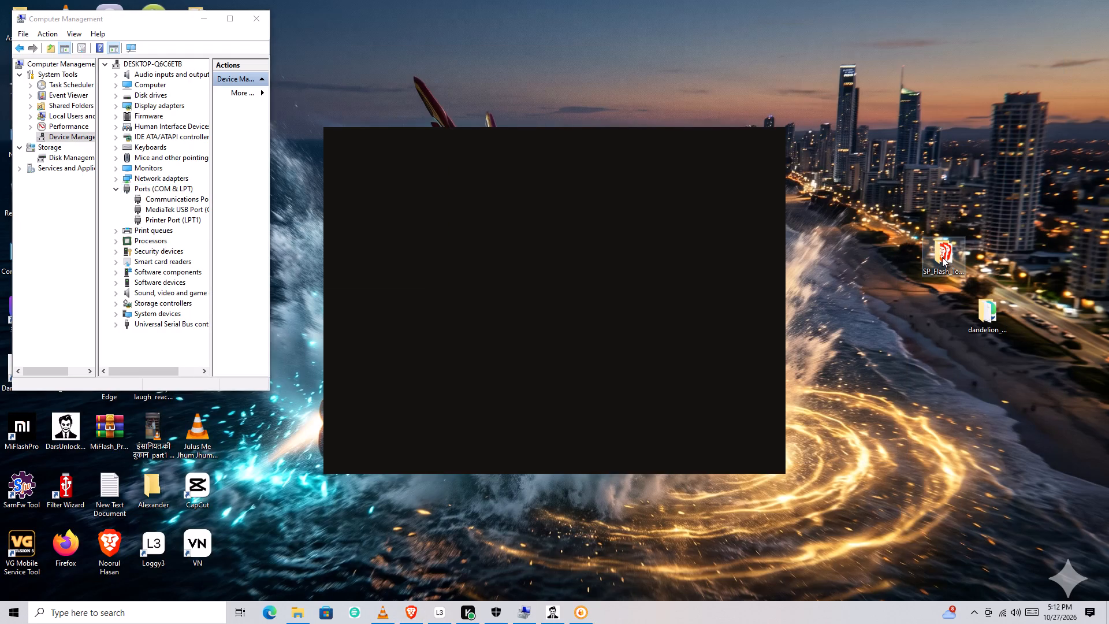
Launch flash_tool from the SP_Flash_Tool_v5.1924_Win folder and load MT6765_Android_scatter from the dandelion V12.5.15.0.RCZMIXM images folder as the scatter-loading file.
double_click(269, 311)
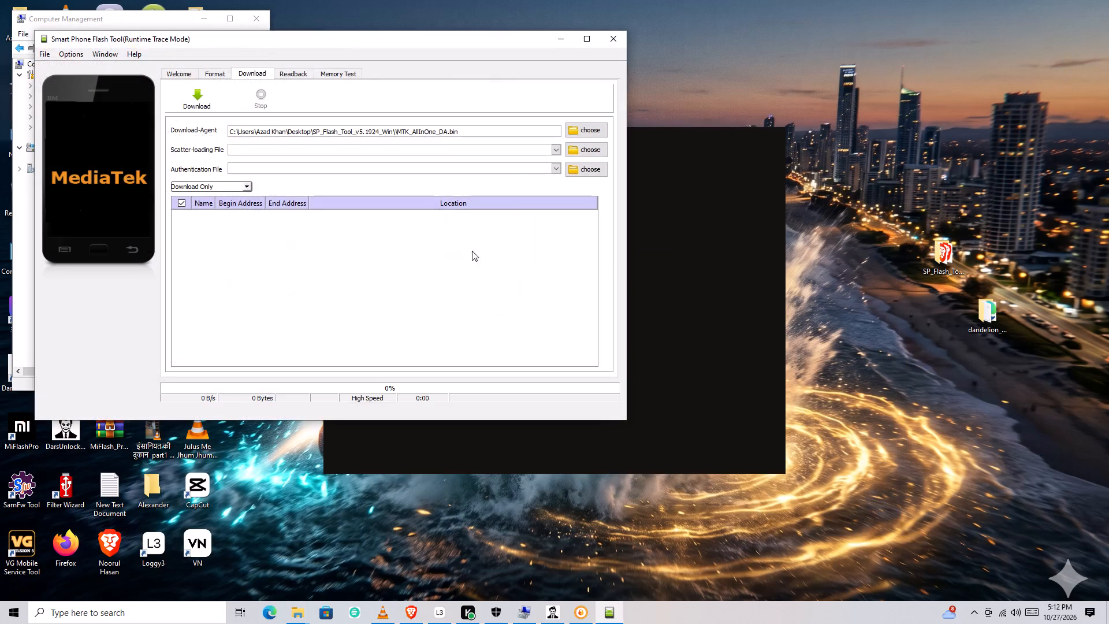
click(574, 154)
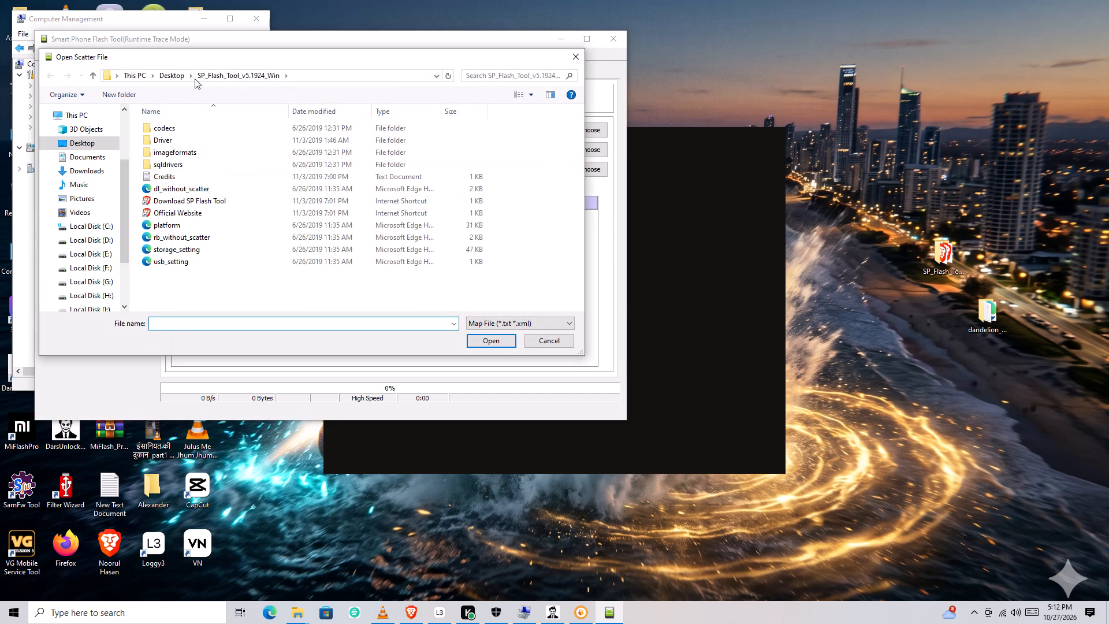
click(80, 145)
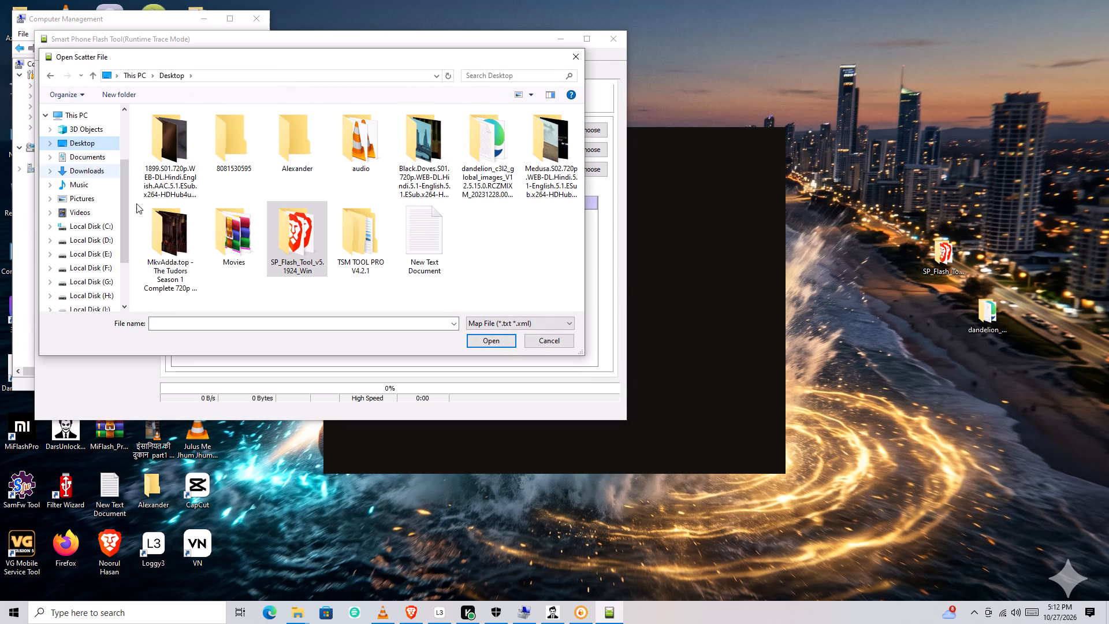
double_click(492, 175)
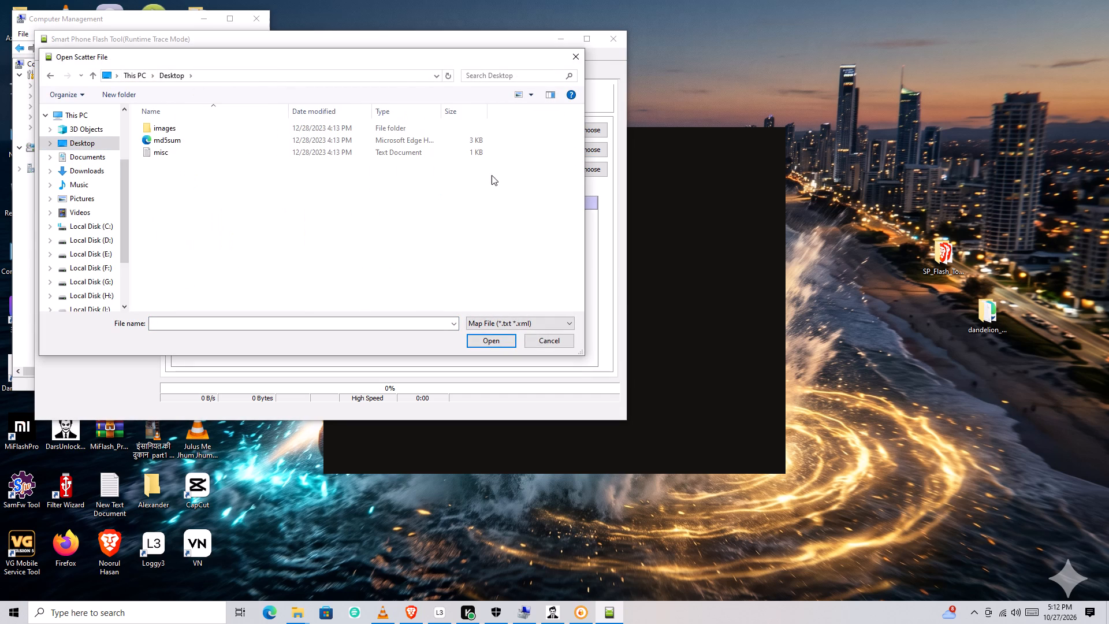
double_click(192, 128)
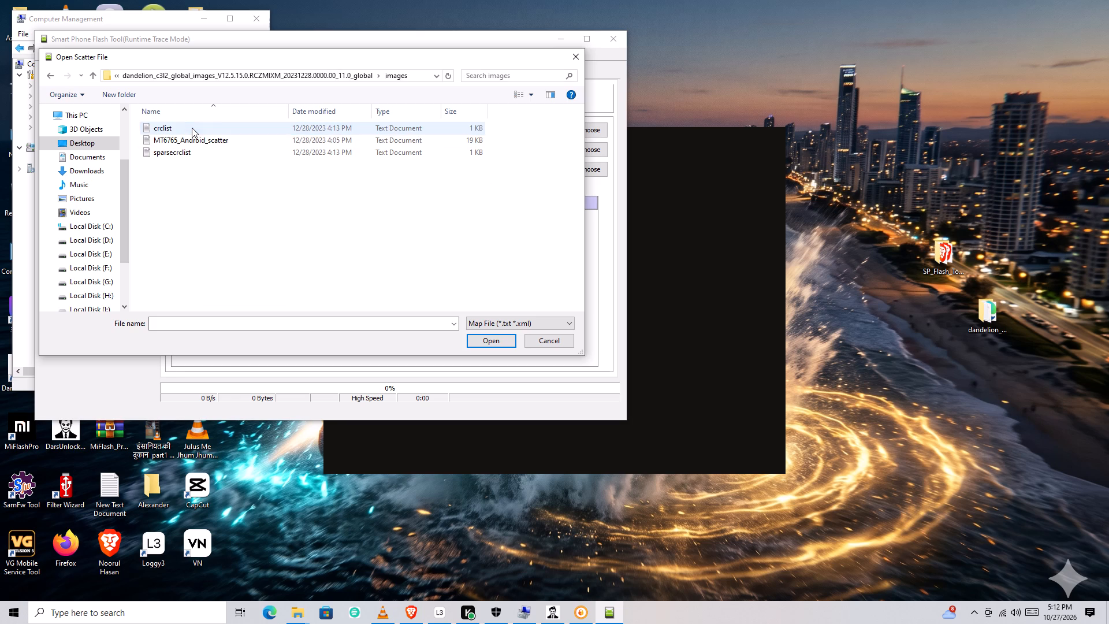
double_click(189, 140)
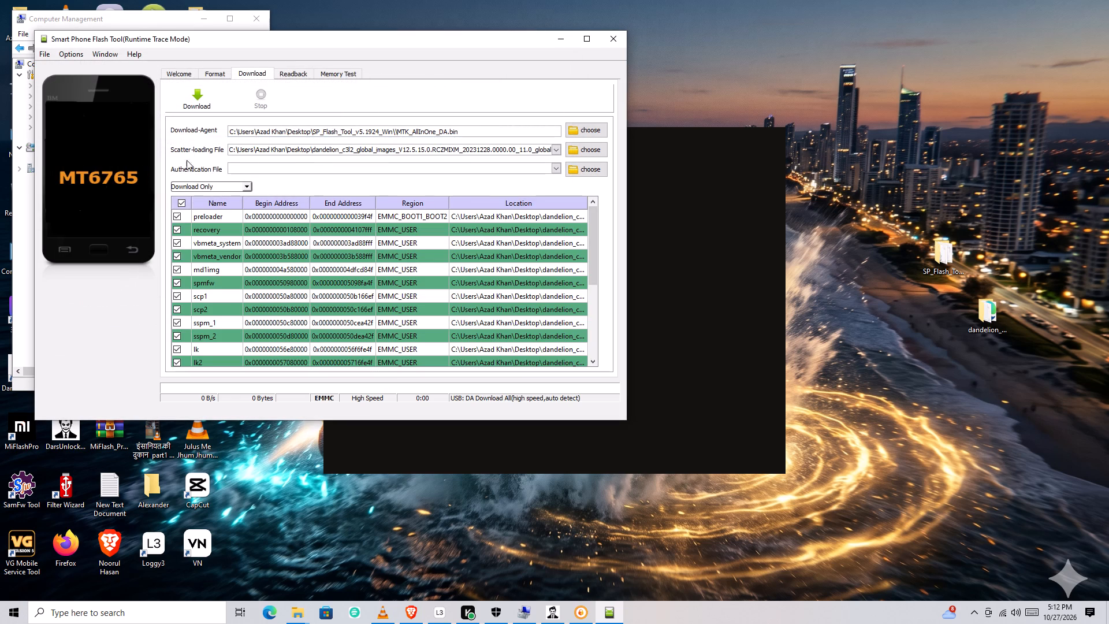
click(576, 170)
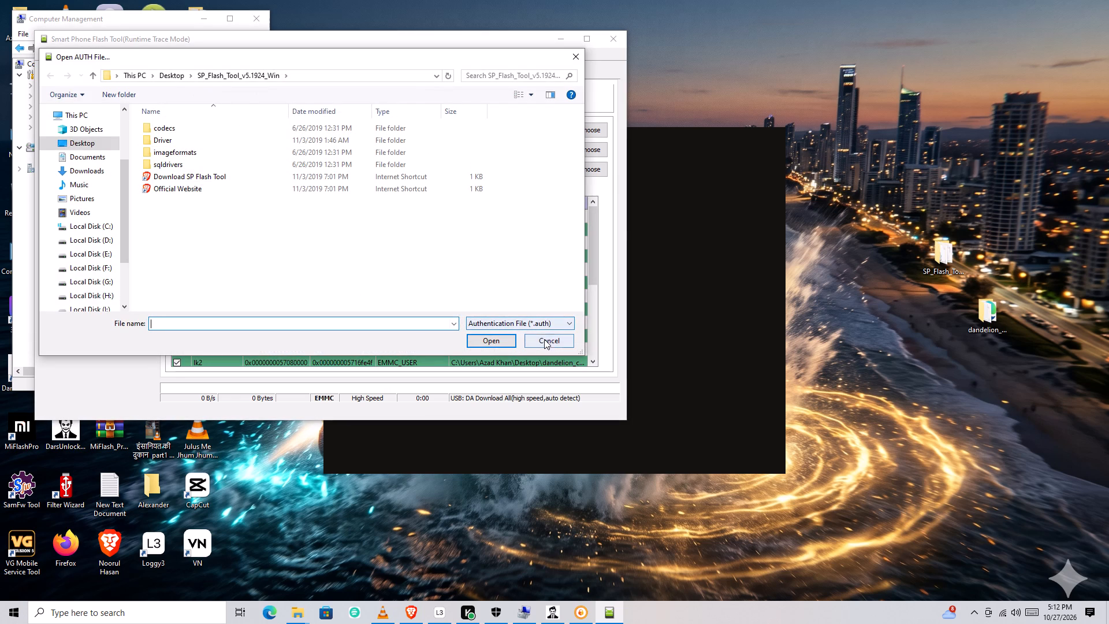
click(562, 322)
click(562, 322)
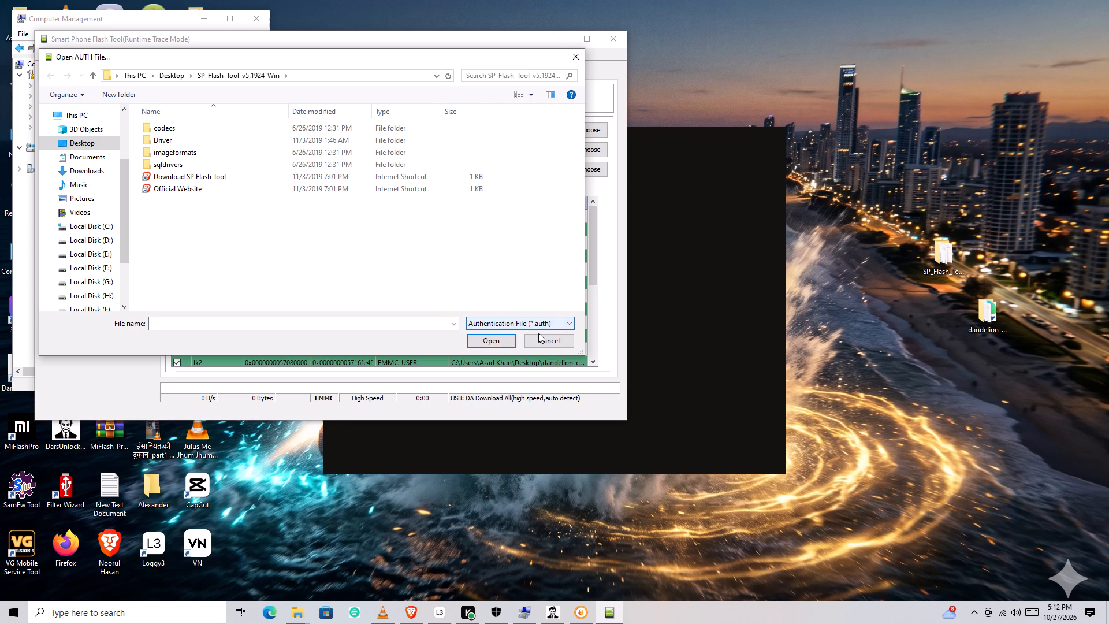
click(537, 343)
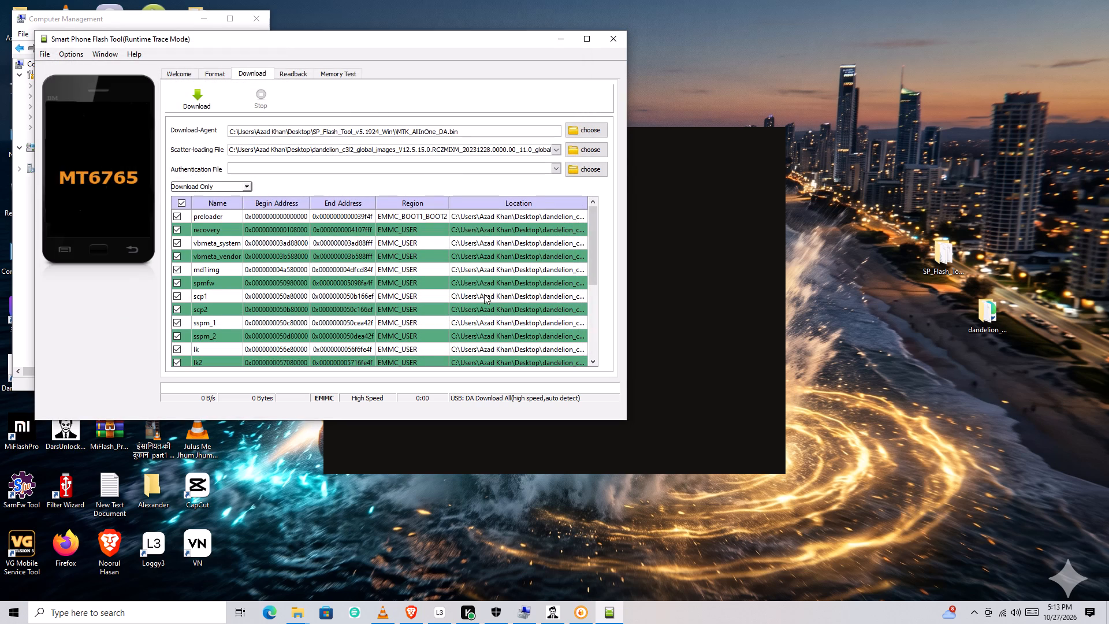
drag(310, 48, 597, 79)
drag(386, 42, 735, 47)
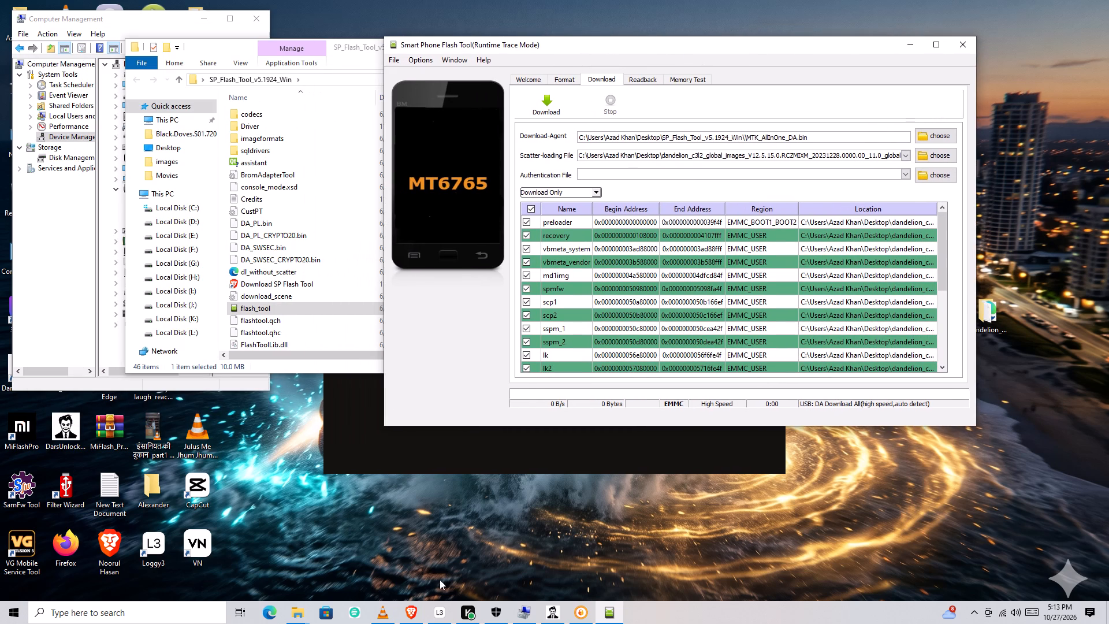
click(578, 616)
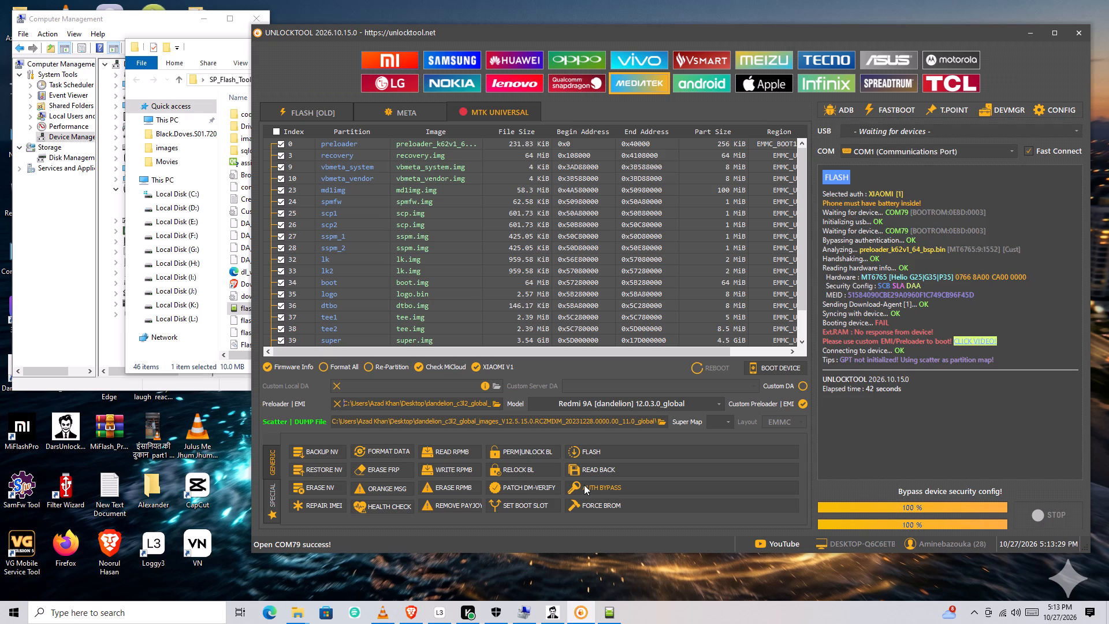
click(587, 488)
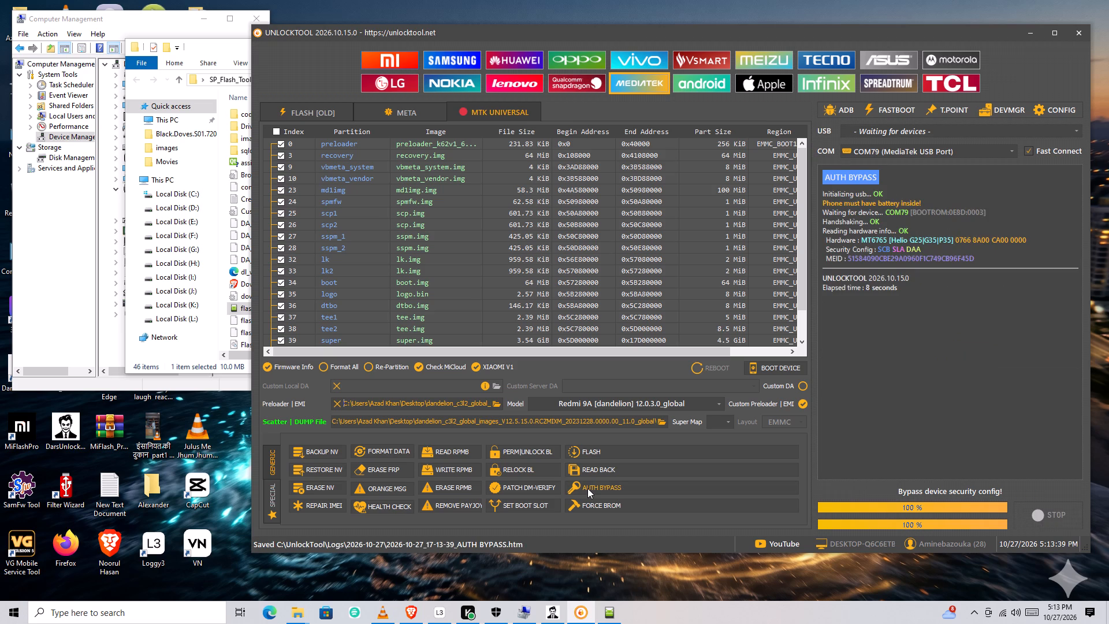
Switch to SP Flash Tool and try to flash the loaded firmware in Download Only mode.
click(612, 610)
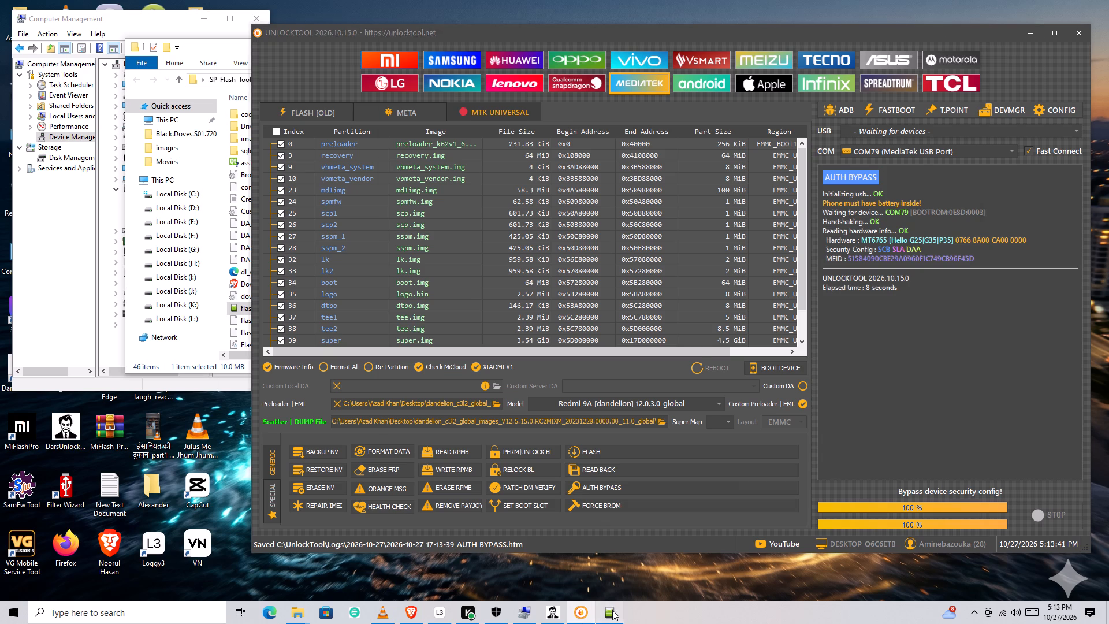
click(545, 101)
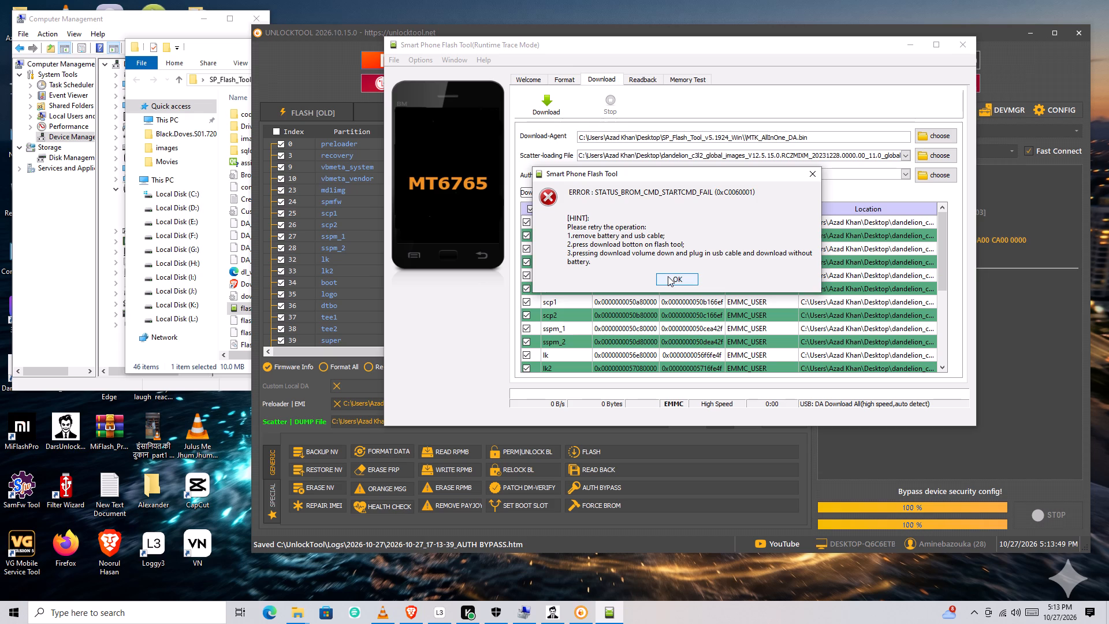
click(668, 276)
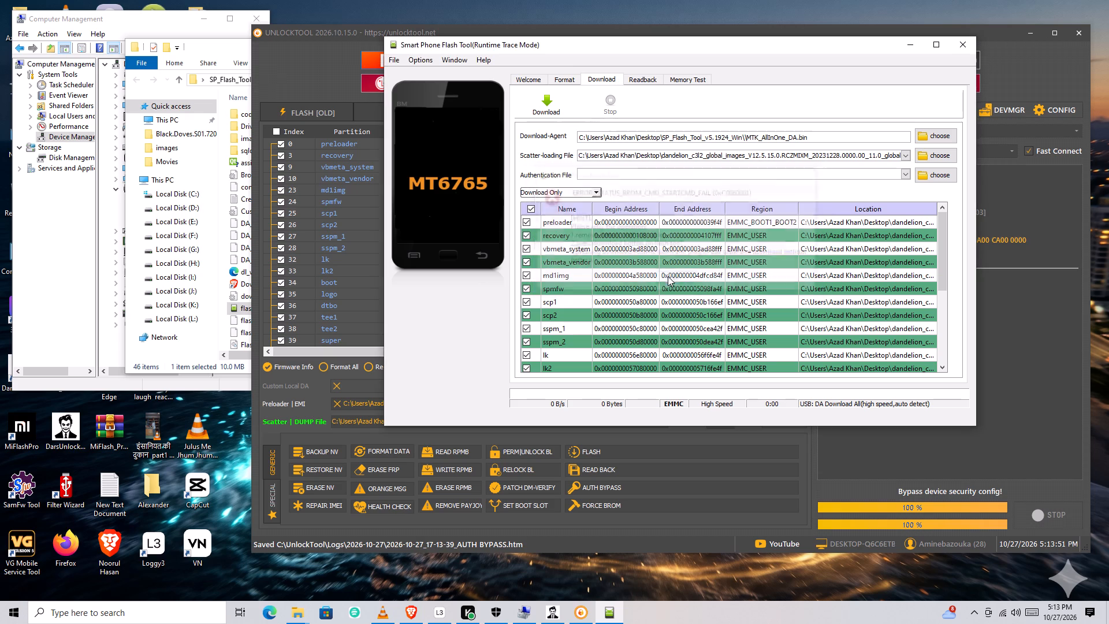
In the connection options, switch the connection to UART with COM port COM79 and baud rate 921600.
click(416, 58)
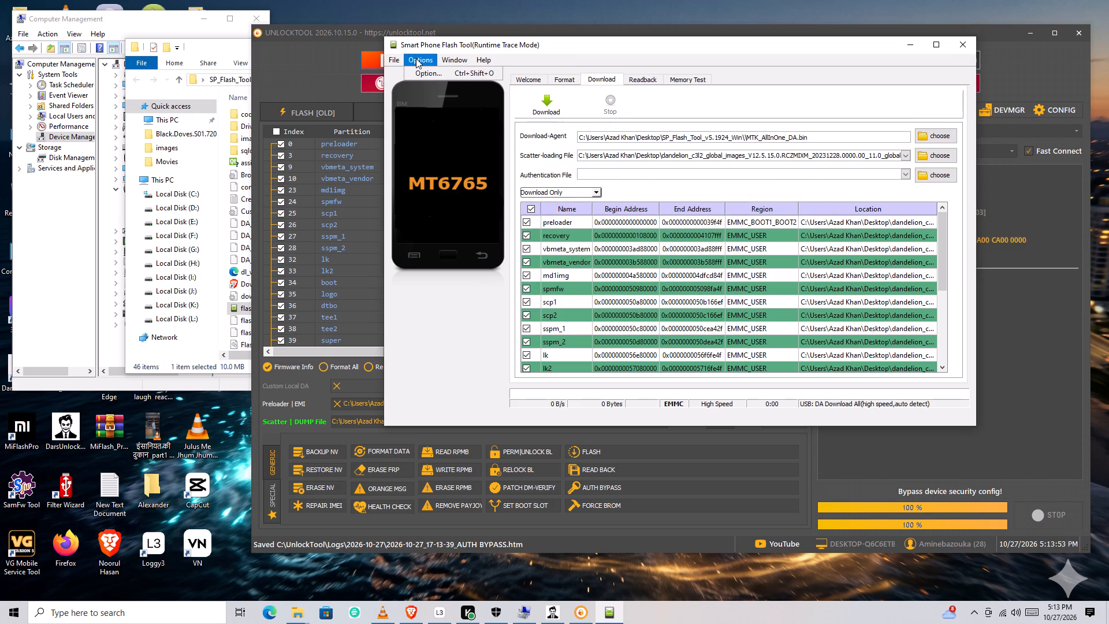
click(423, 72)
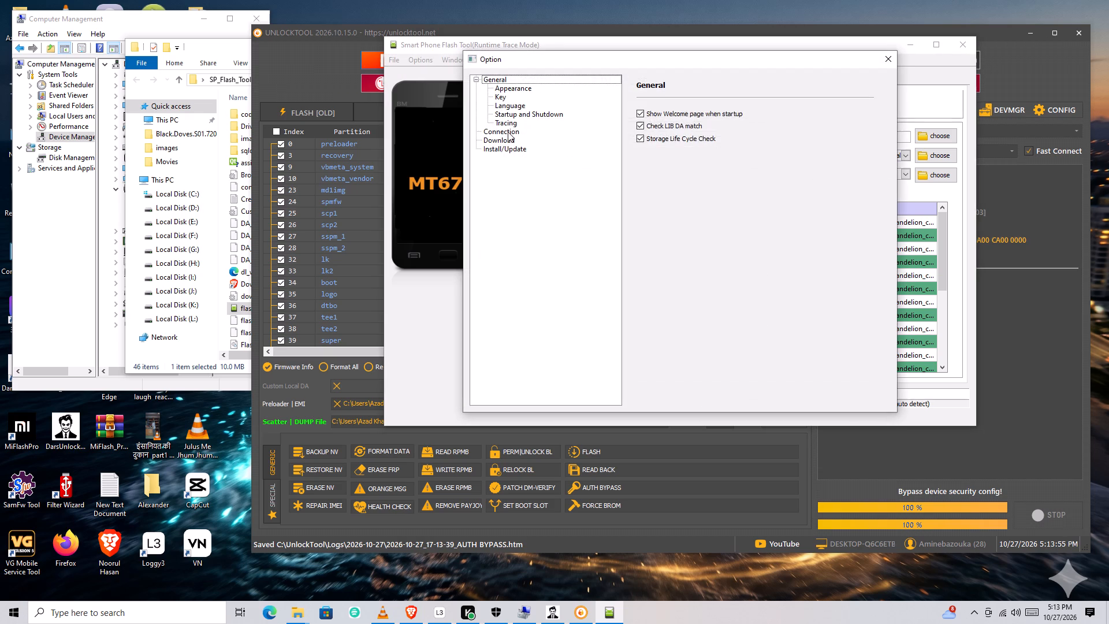
click(507, 132)
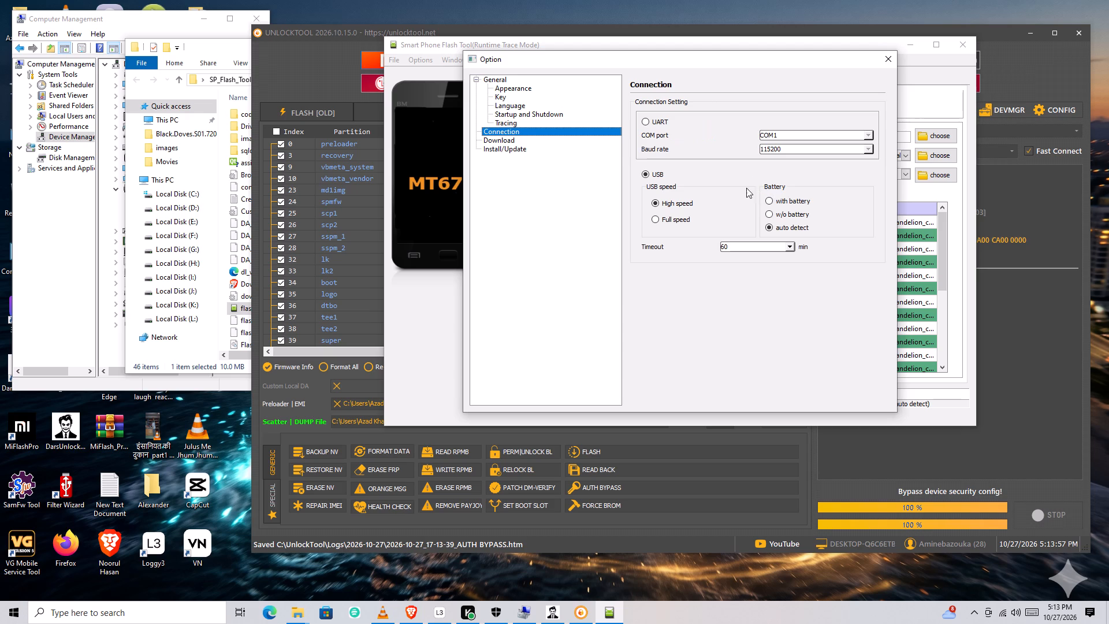
click(663, 121)
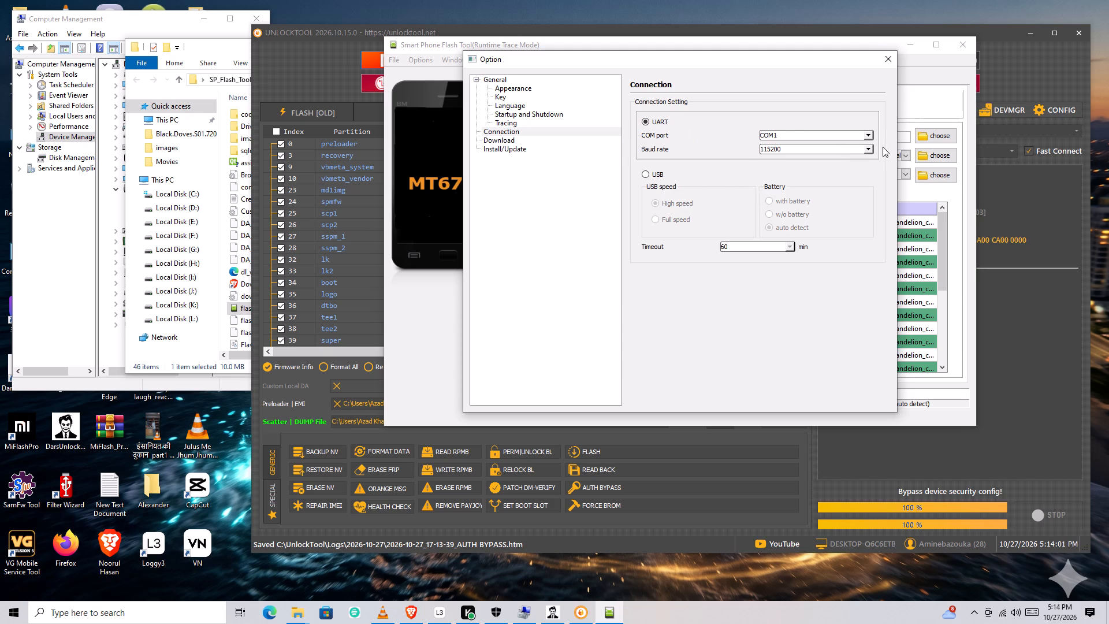
click(868, 147)
click(843, 157)
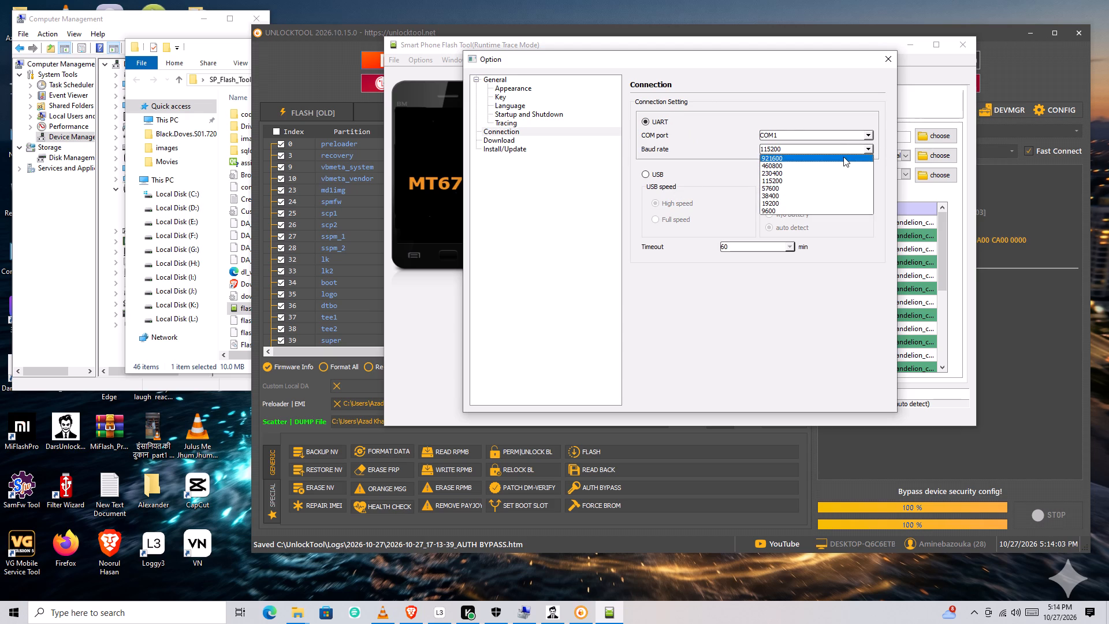
click(870, 135)
click(829, 149)
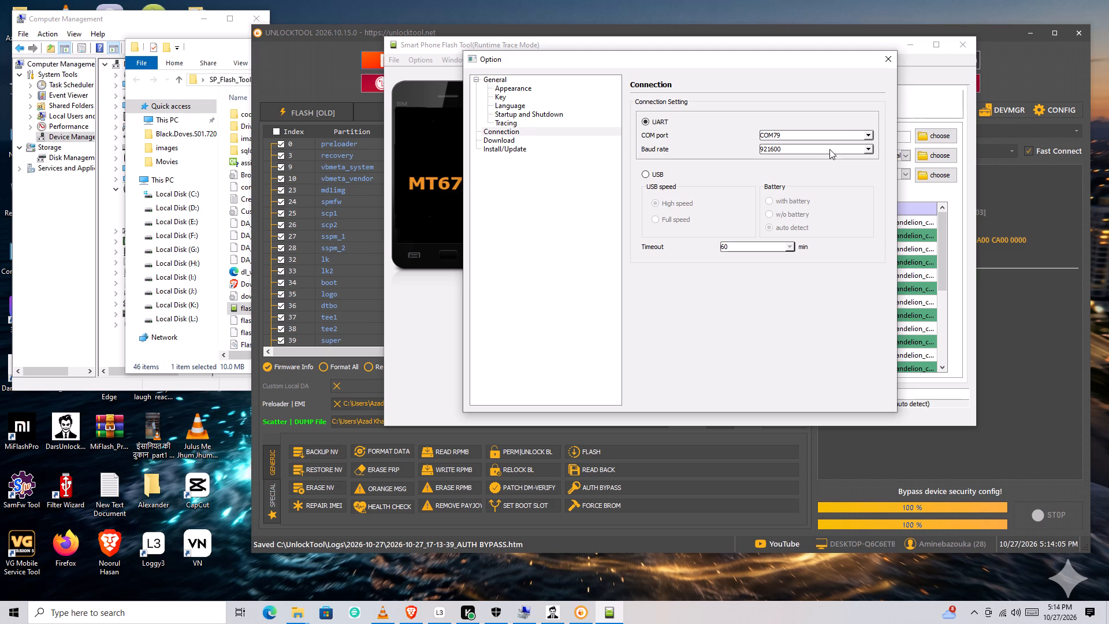
click(893, 57)
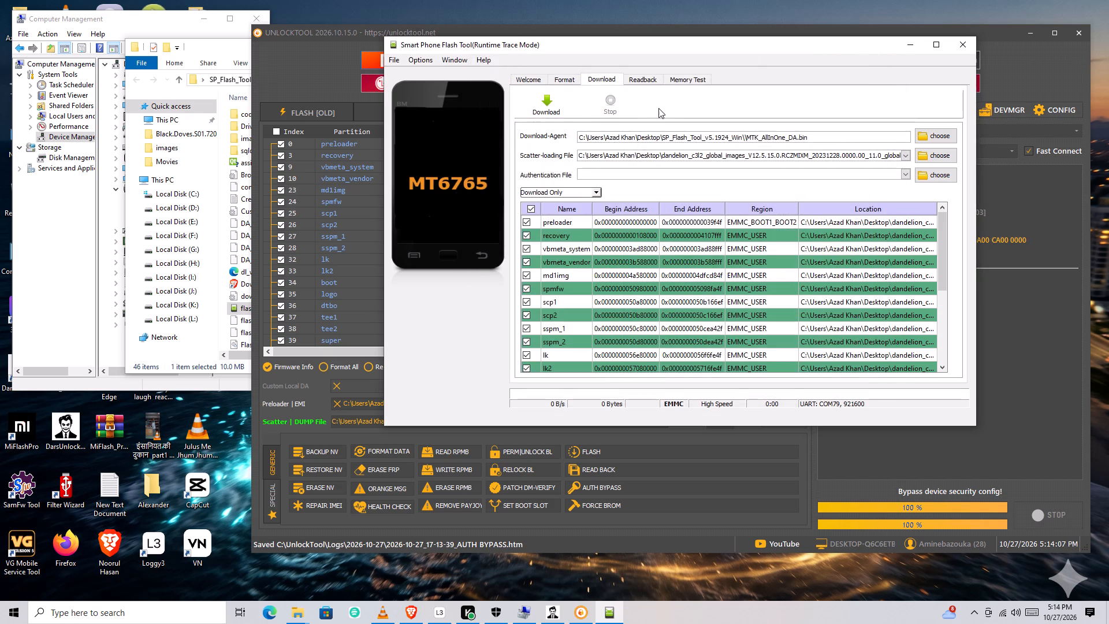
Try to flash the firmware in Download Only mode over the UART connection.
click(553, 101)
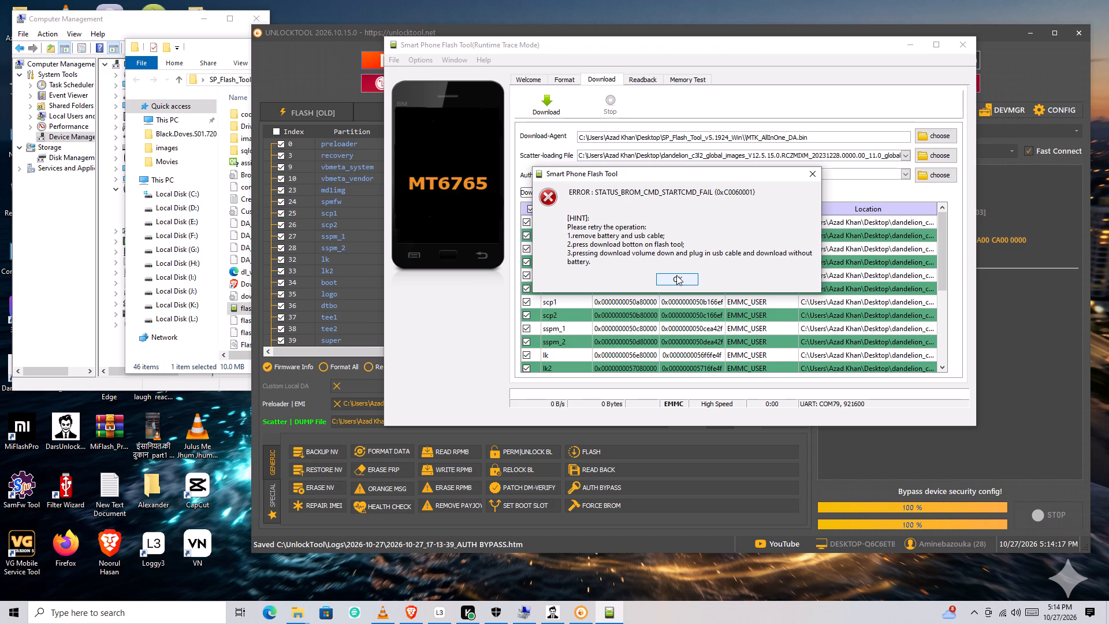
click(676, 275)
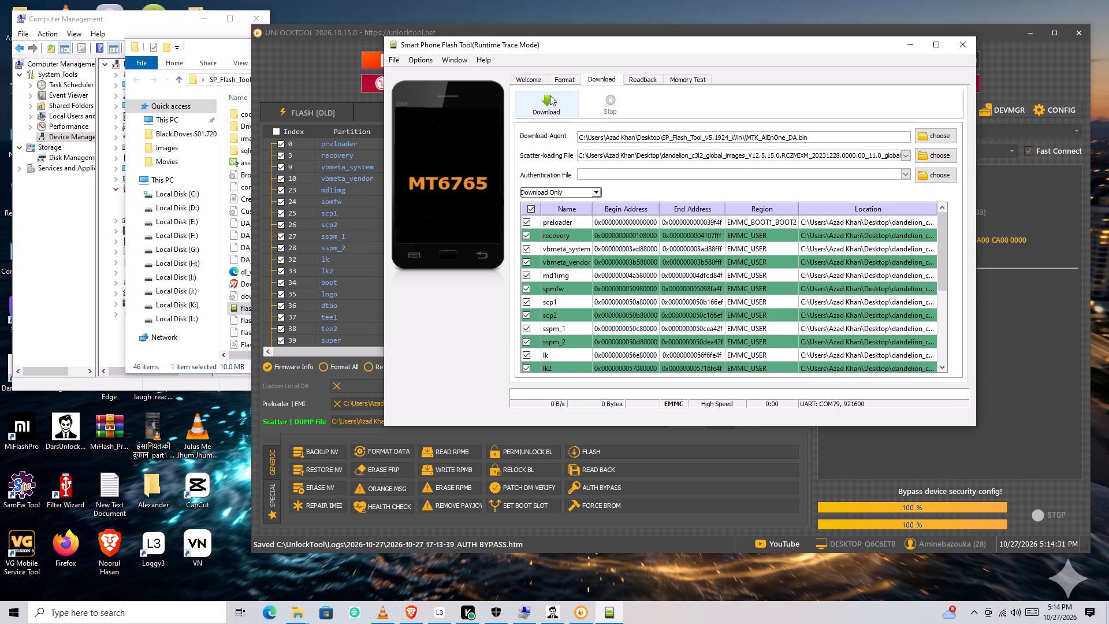
Switch to UnlockTool and run Auth Bypass on the phone again.
click(607, 490)
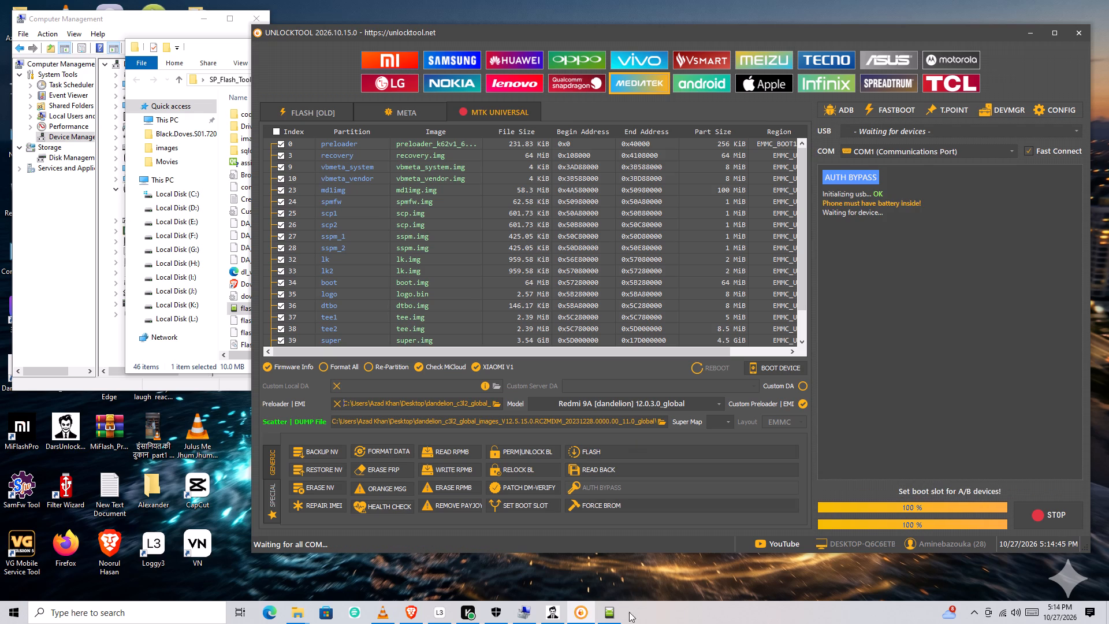
Switch to SP Flash Tool and start the Download Only flash again.
click(611, 612)
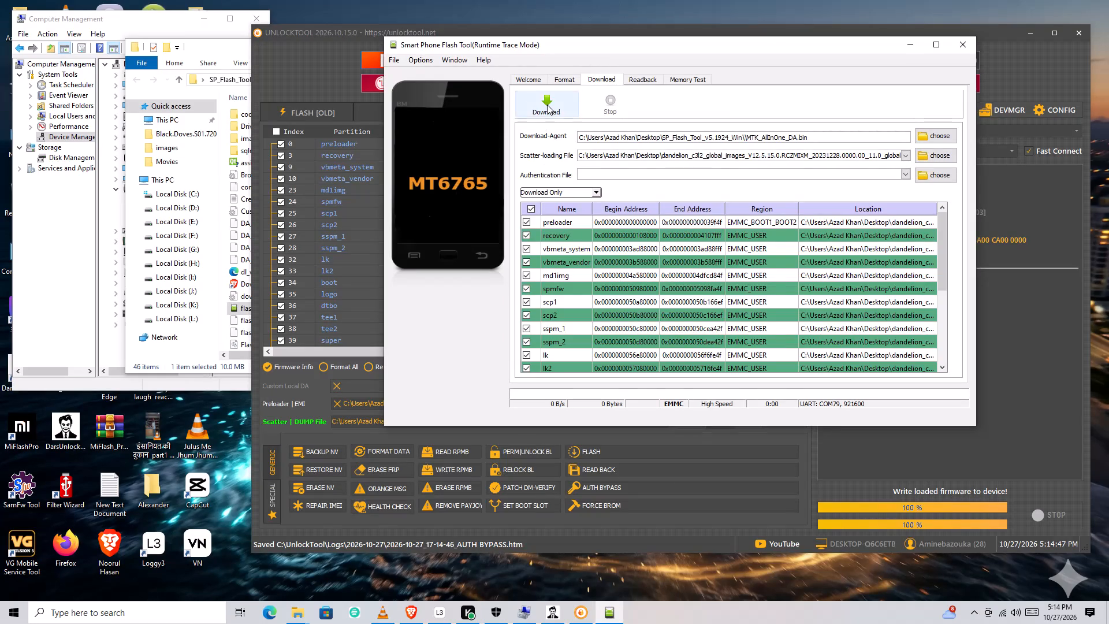
click(547, 105)
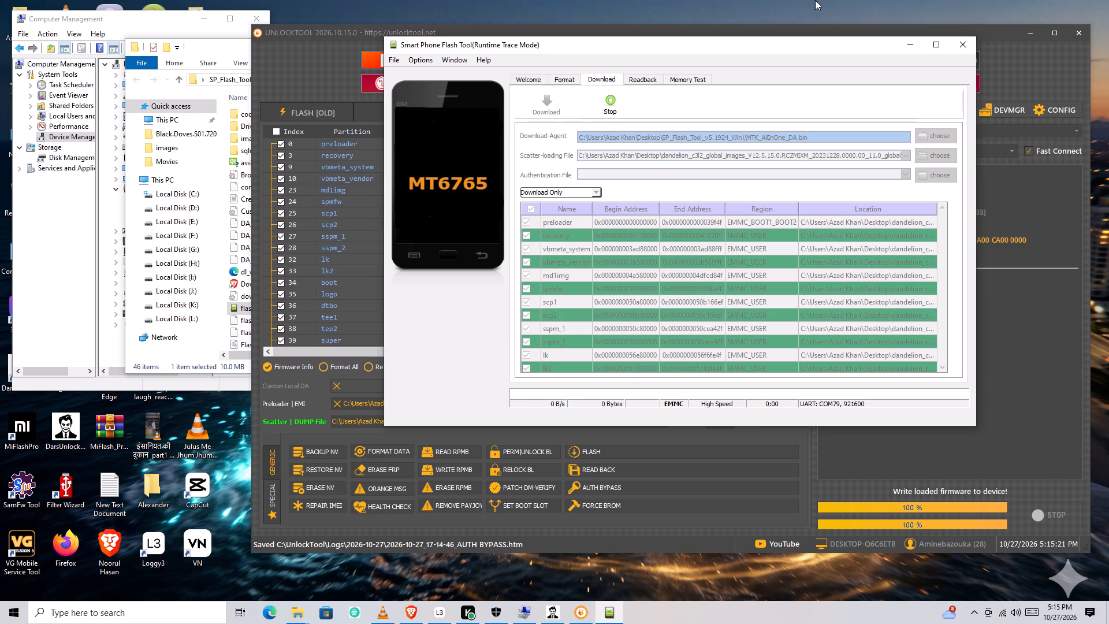
Switch to the Brave browser, close the Redmi 9A firmware and SP Flash Tool download tabs, and minimise the browser.
click(412, 606)
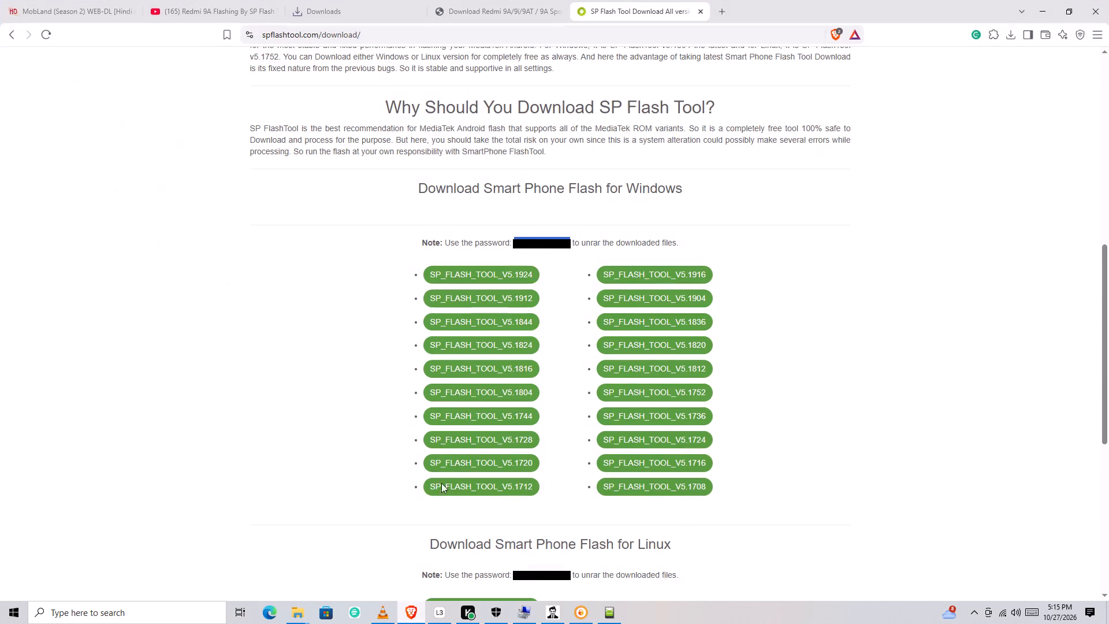
click(226, 0)
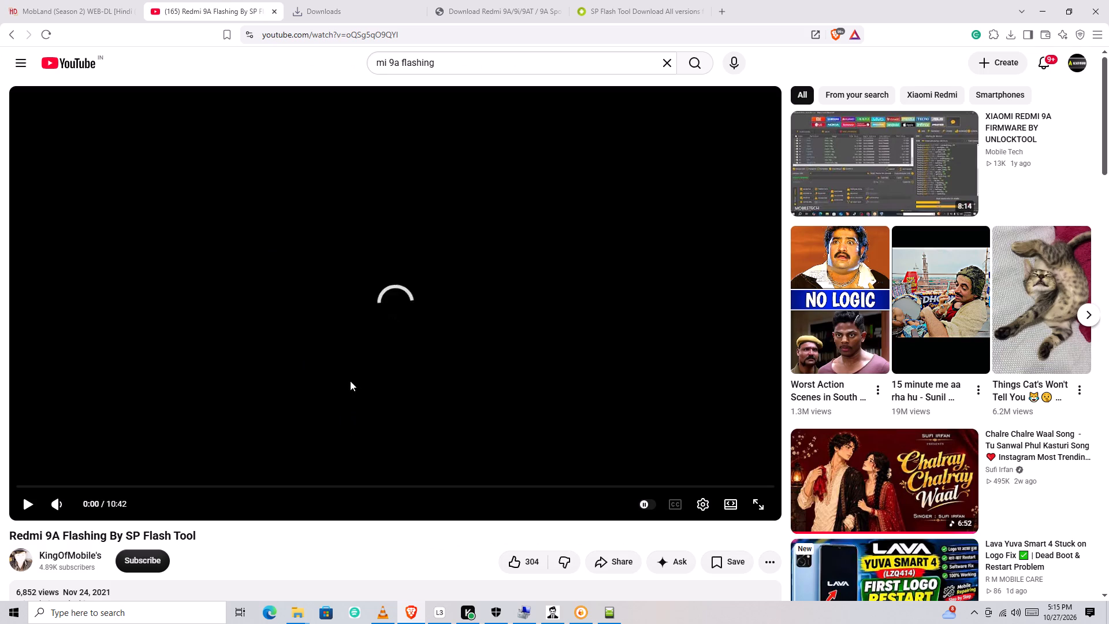
click(508, 3)
click(556, 12)
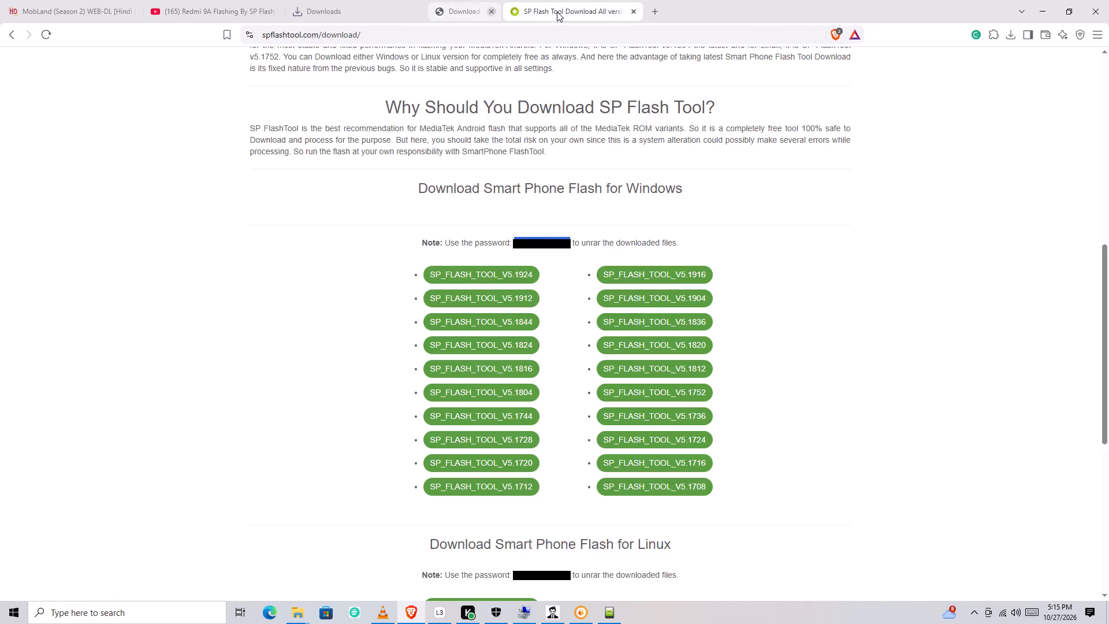
click(557, 12)
click(234, 0)
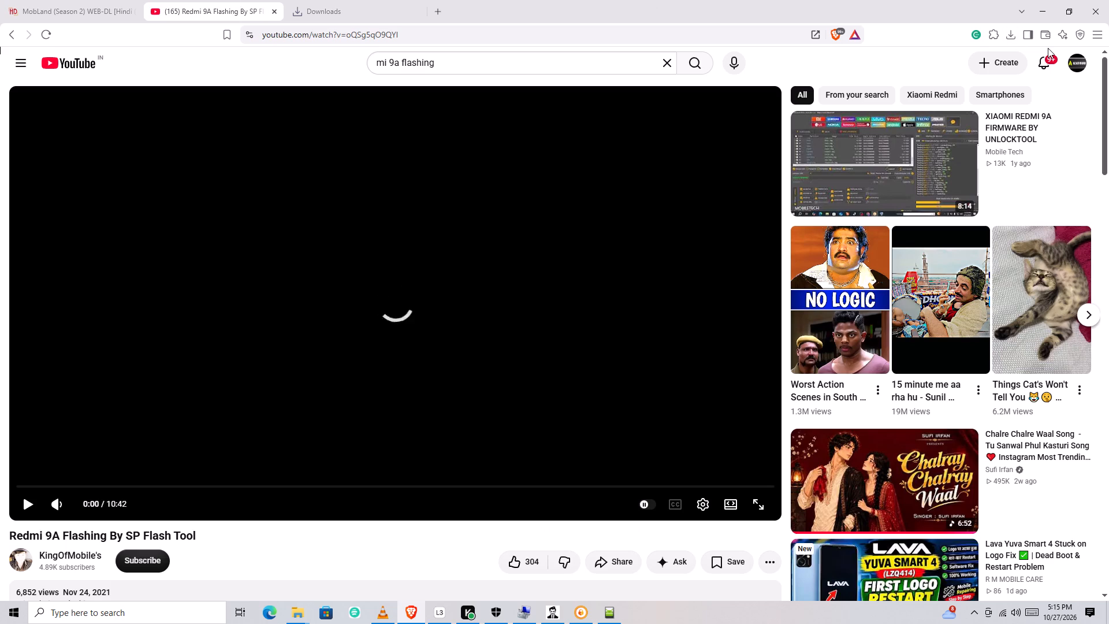
click(1039, 7)
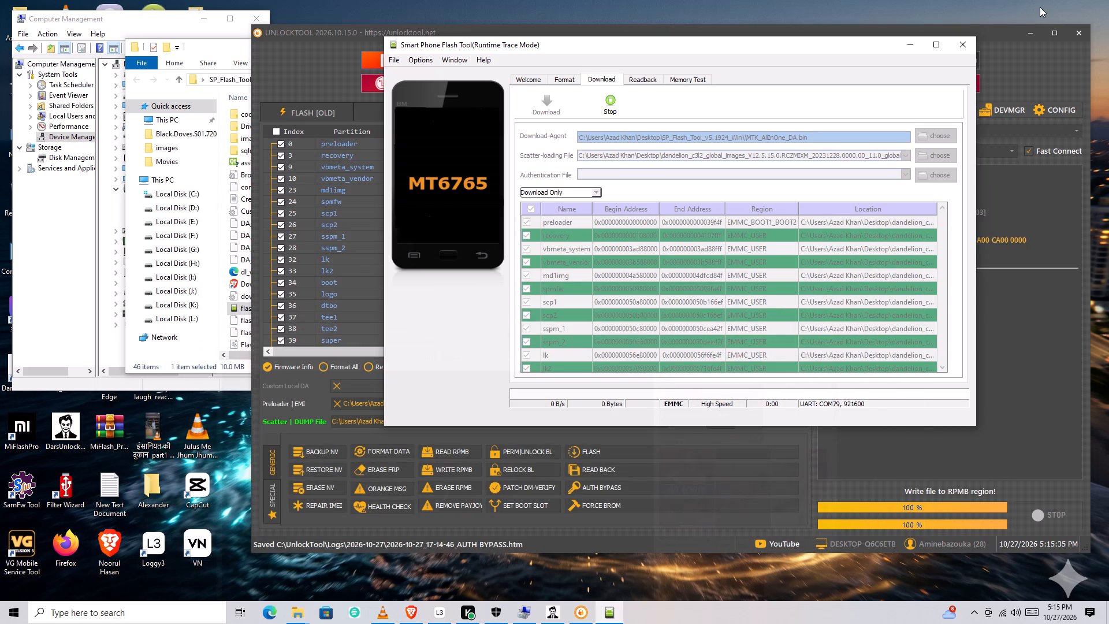
Move the SP Flash Tool window to uncover UnlockTool's Auth Bypass log.
drag(647, 45, 610, 161)
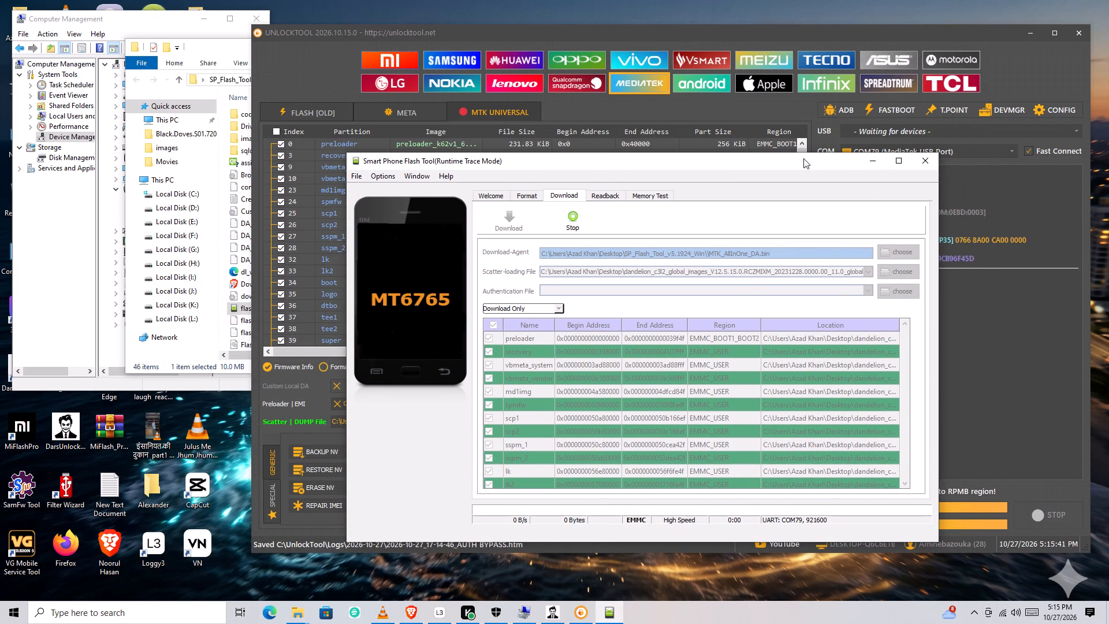
drag(794, 159, 647, 66)
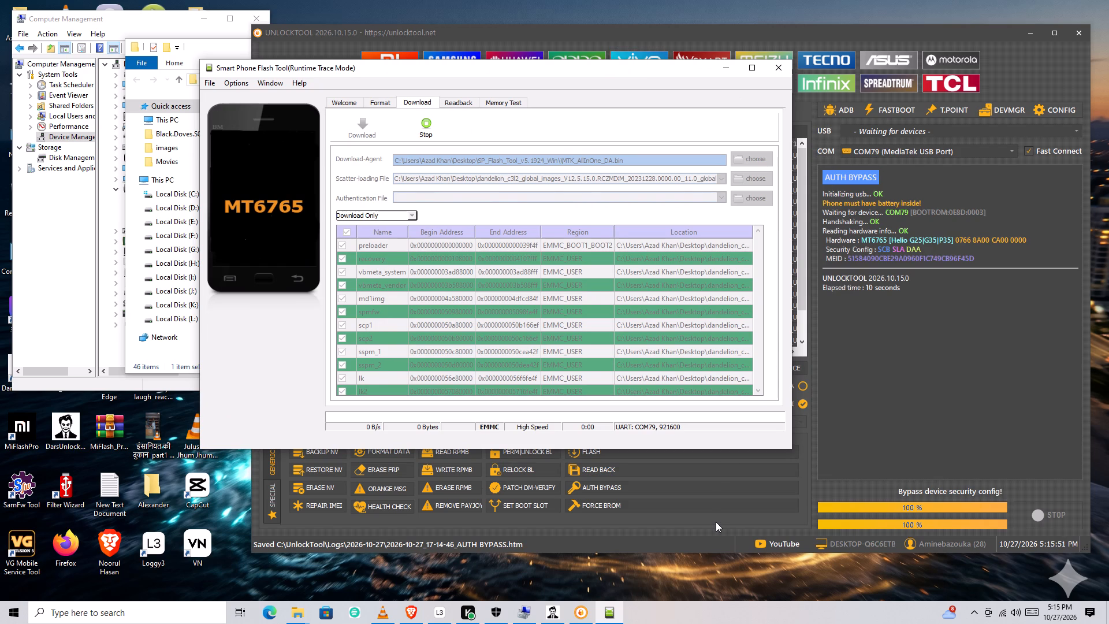
Move the SP Flash Tool window to uncover UnlockTool's brand selection, and stop the running Download Only flash.
click(412, 214)
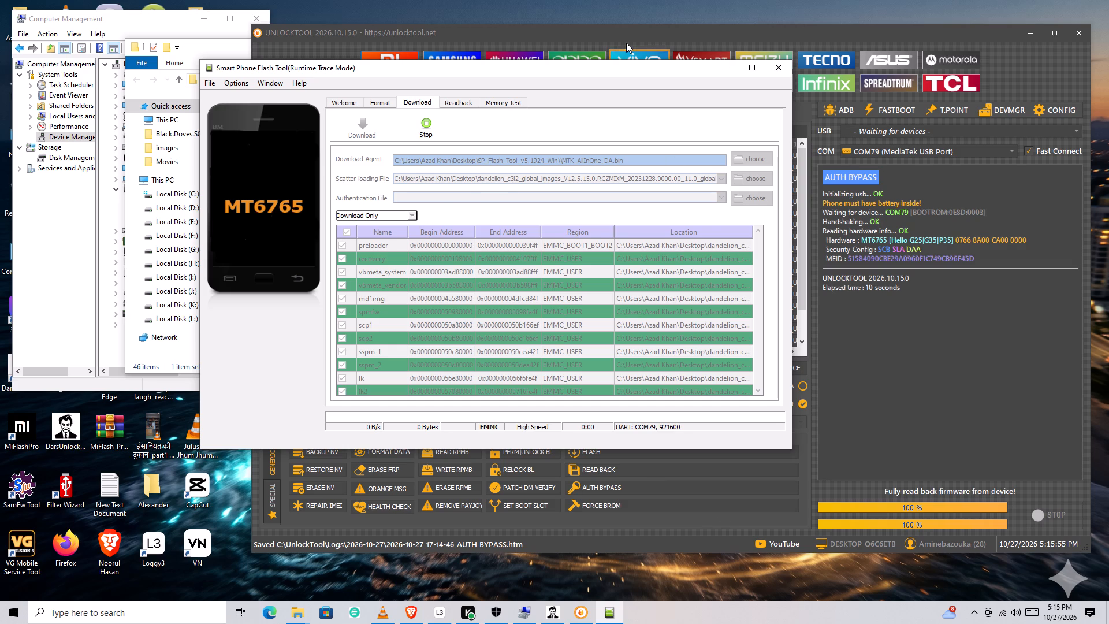
drag(602, 72, 612, 138)
click(442, 195)
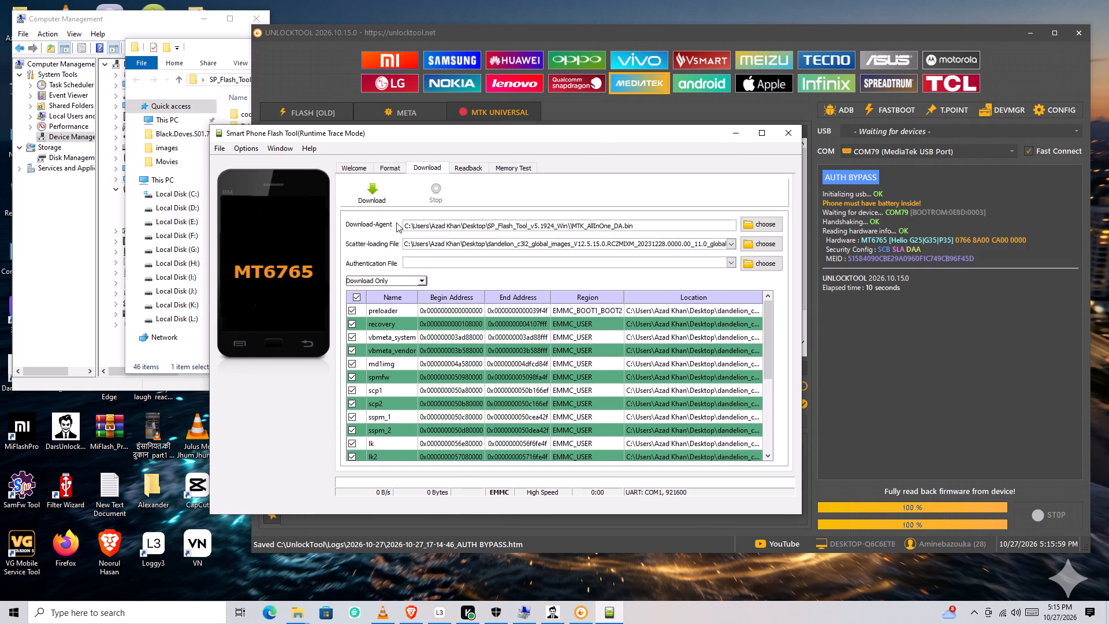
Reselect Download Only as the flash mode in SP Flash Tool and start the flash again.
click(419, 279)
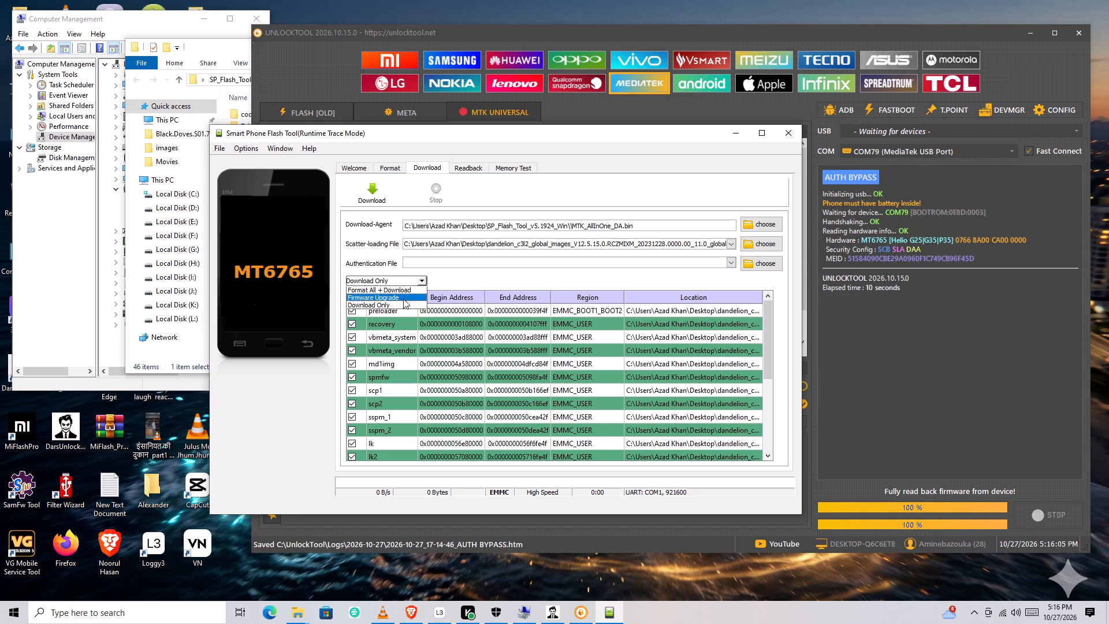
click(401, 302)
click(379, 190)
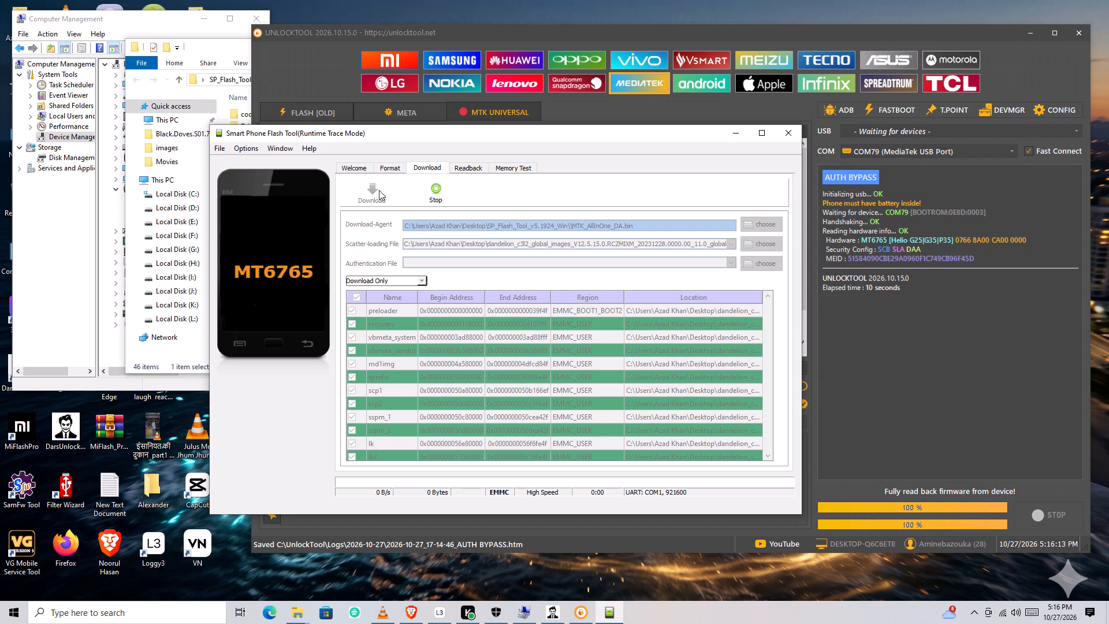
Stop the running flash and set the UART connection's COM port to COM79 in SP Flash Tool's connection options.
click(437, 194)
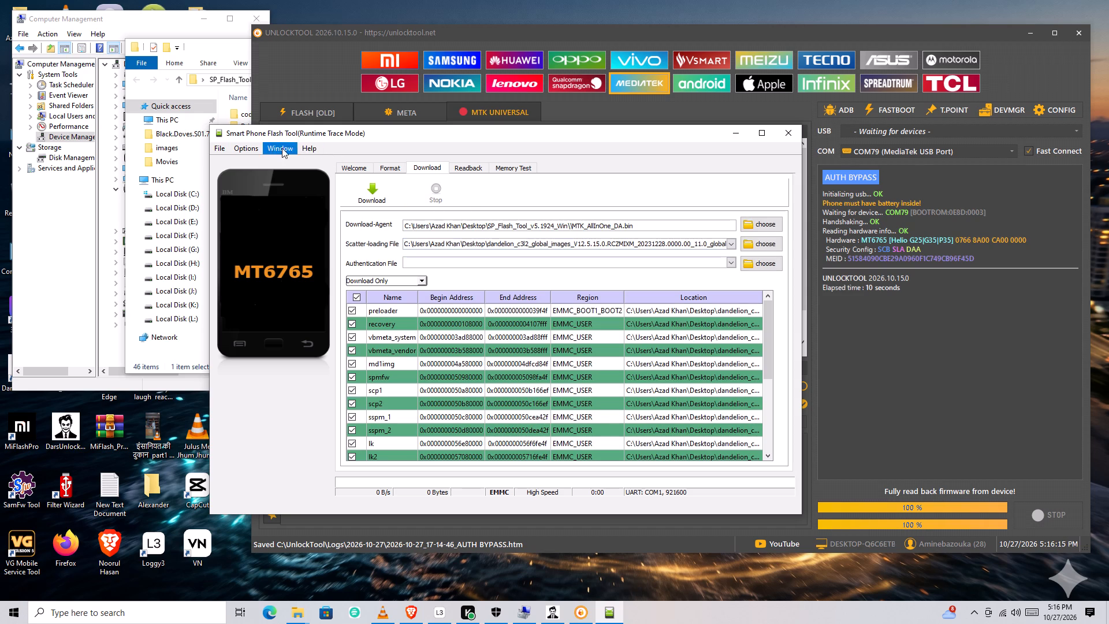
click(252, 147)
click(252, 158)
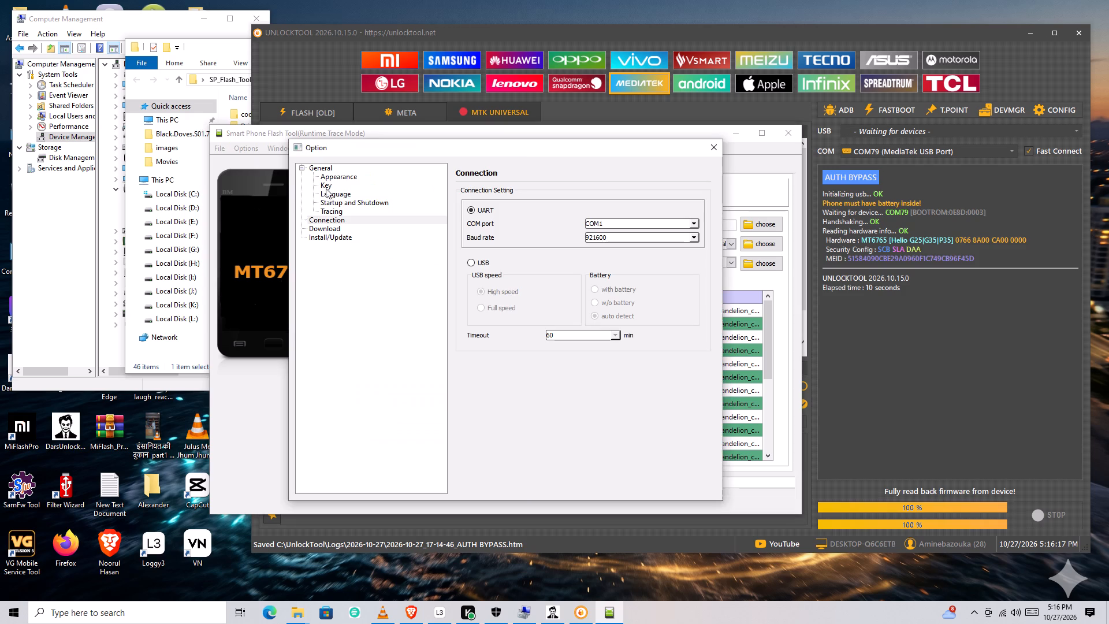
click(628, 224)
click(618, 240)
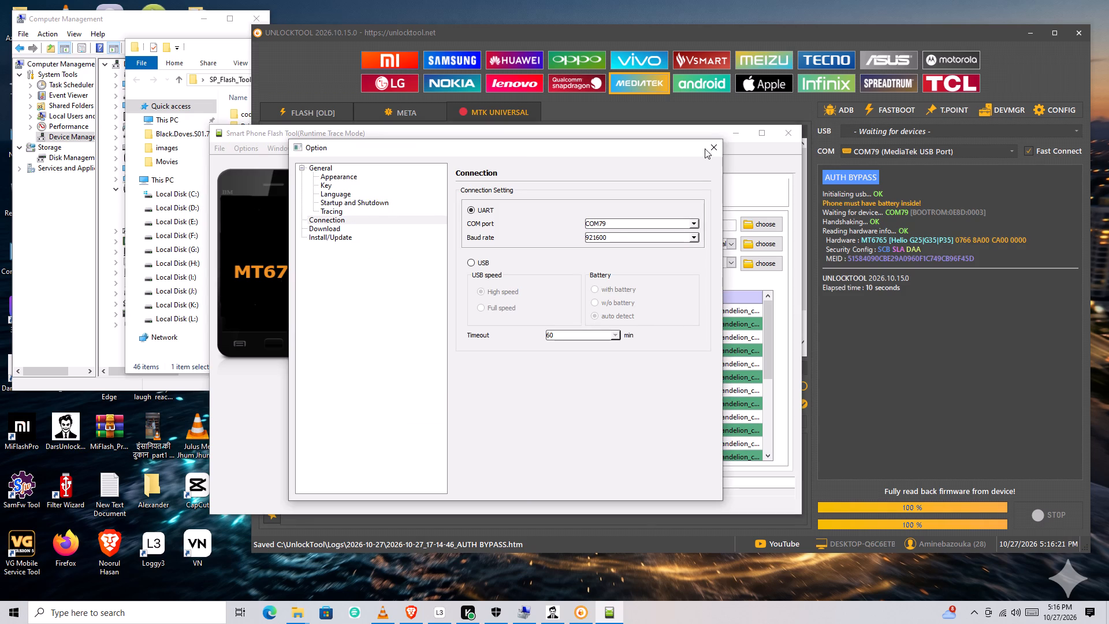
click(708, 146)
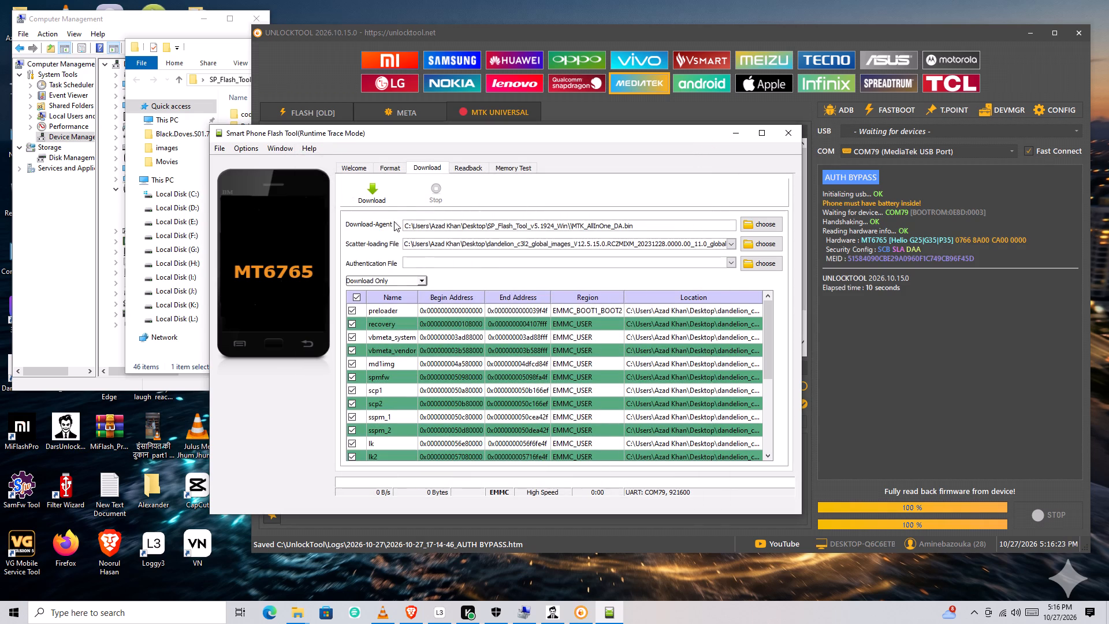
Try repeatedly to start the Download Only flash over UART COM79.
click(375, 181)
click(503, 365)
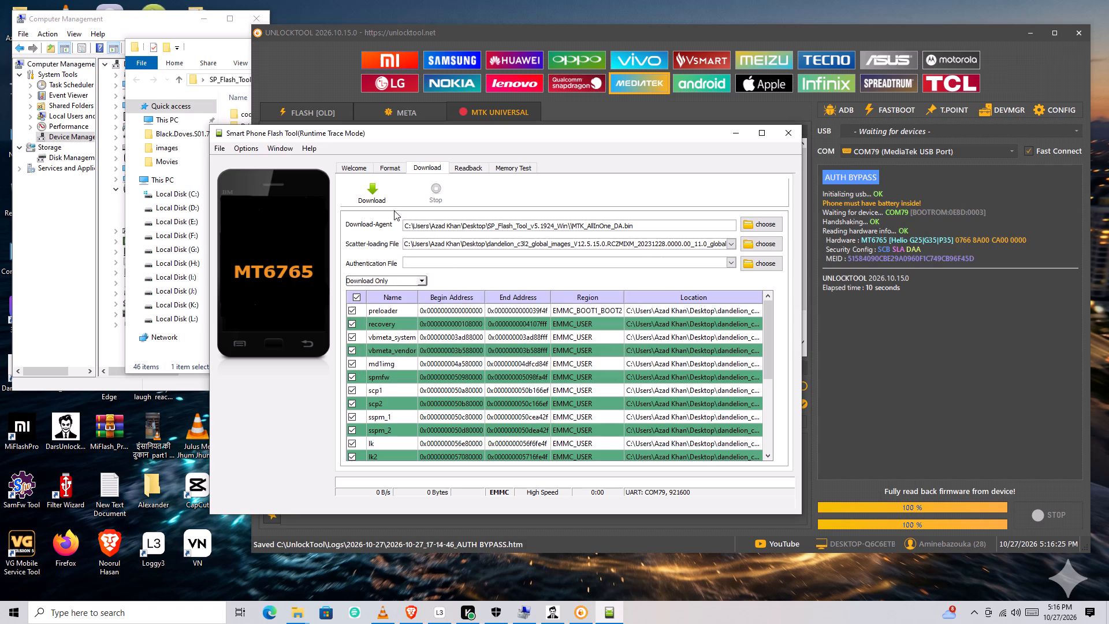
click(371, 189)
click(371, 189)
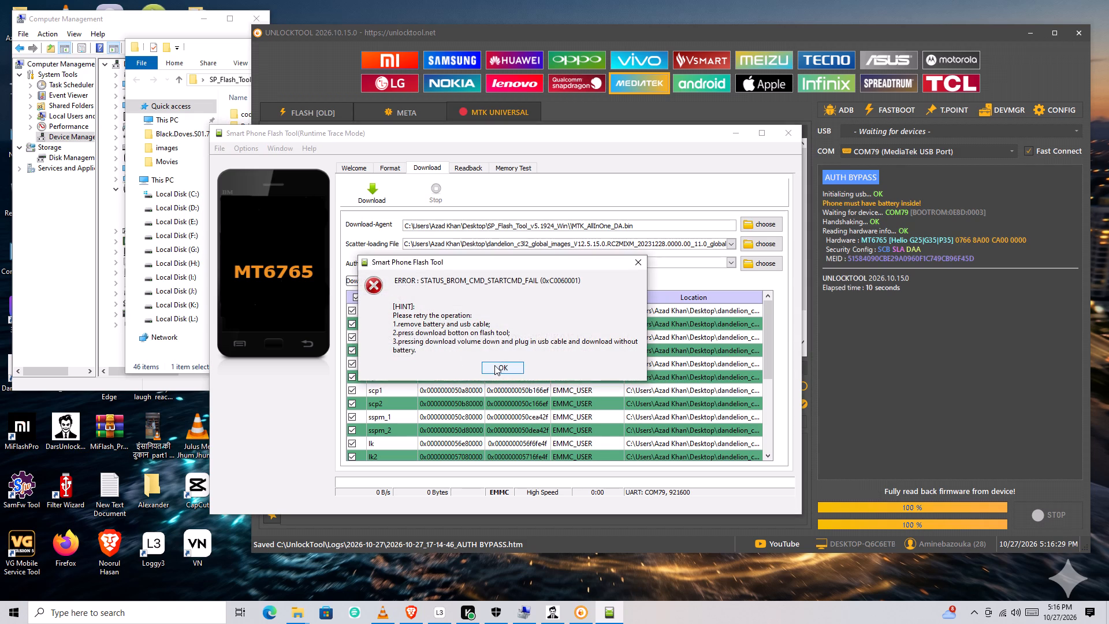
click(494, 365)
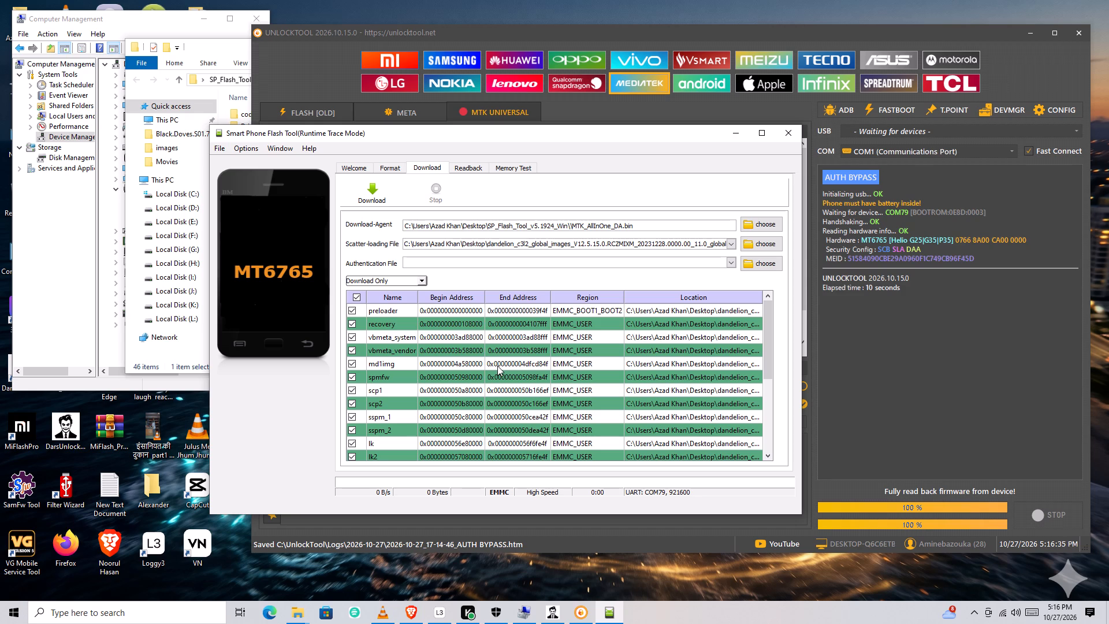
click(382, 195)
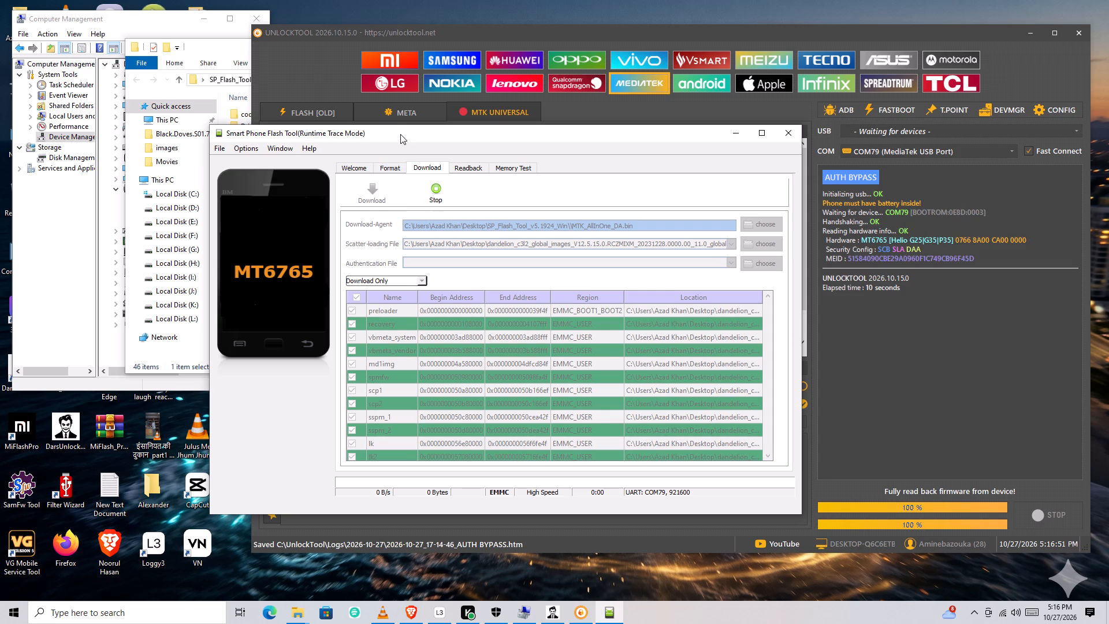
Move SP Flash Tool aside and widen Computer Management to examine the Ports (COM & LPT) devices, then shrink it again.
drag(400, 136, 485, 143)
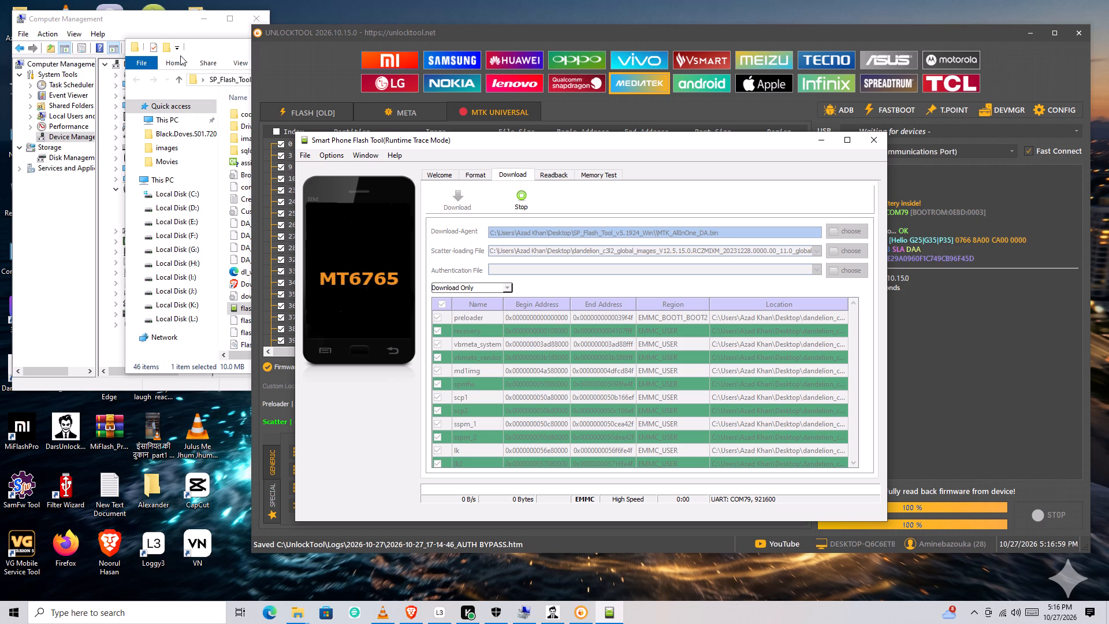
click(127, 25)
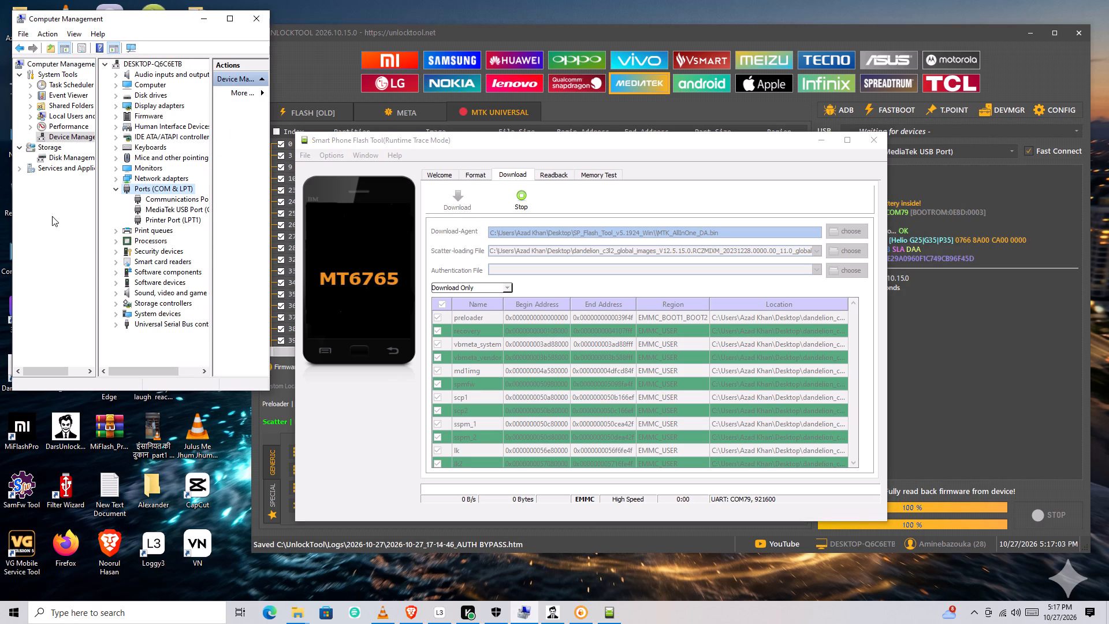
click(270, 391)
drag(270, 391, 333, 417)
drag(333, 417, 308, 418)
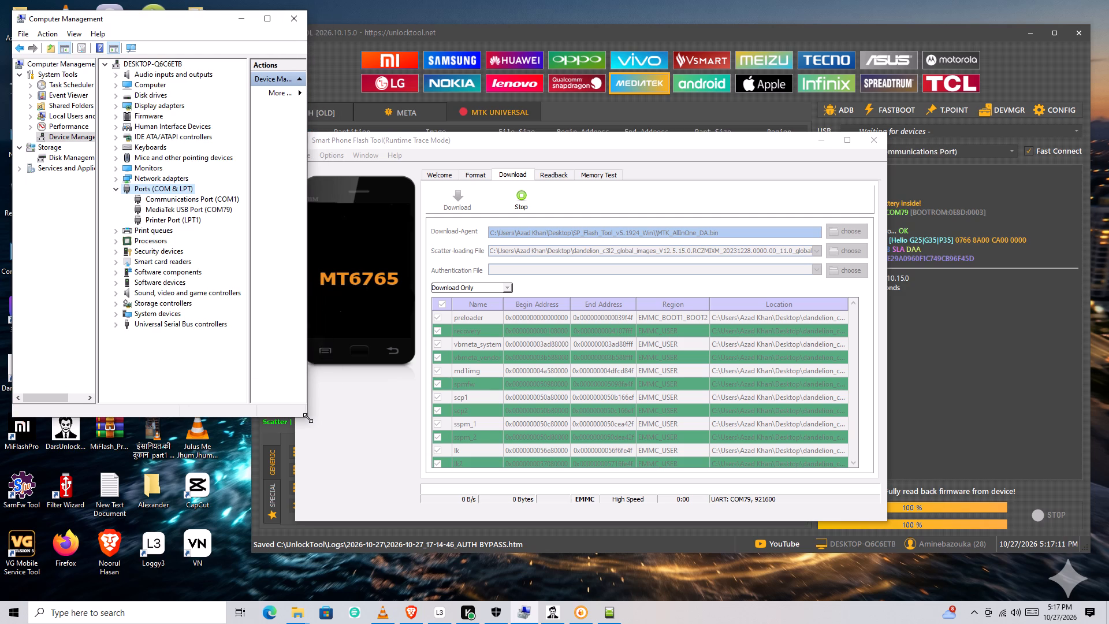
drag(308, 418, 199, 403)
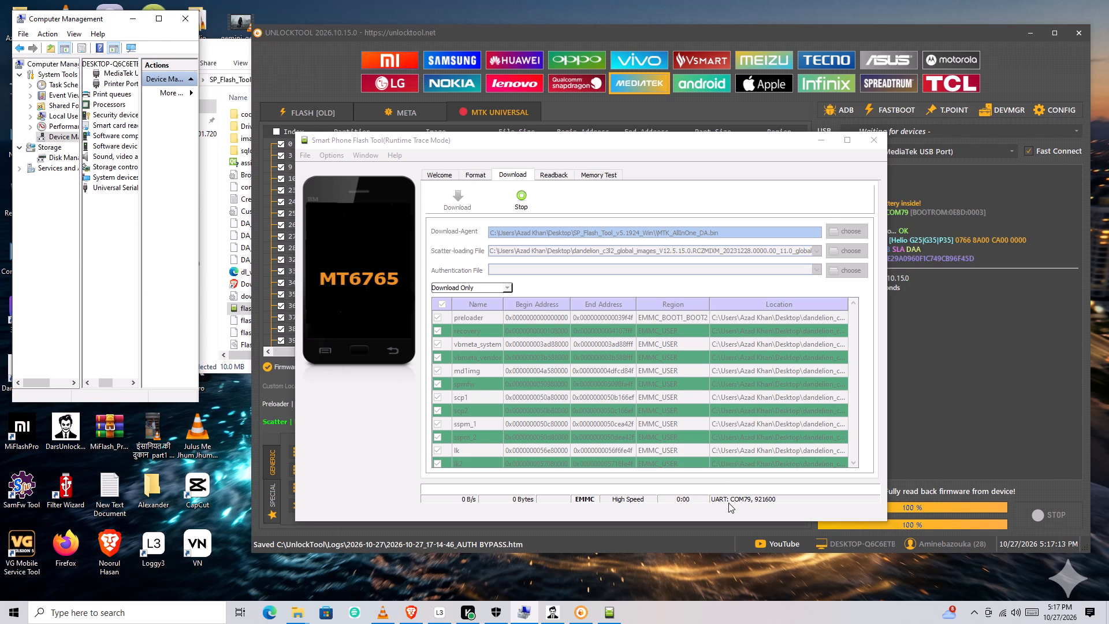
Stop the running flash and switch SP Flash Tool's connection to USB, with high speed and battery auto detect.
click(515, 194)
click(330, 156)
click(333, 170)
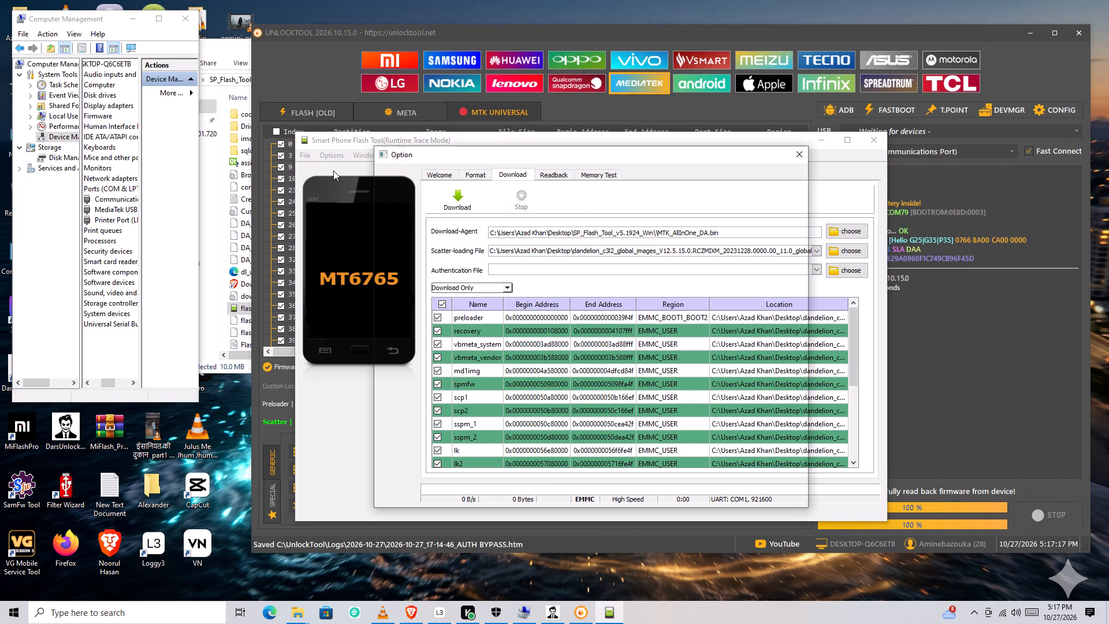
double_click(428, 228)
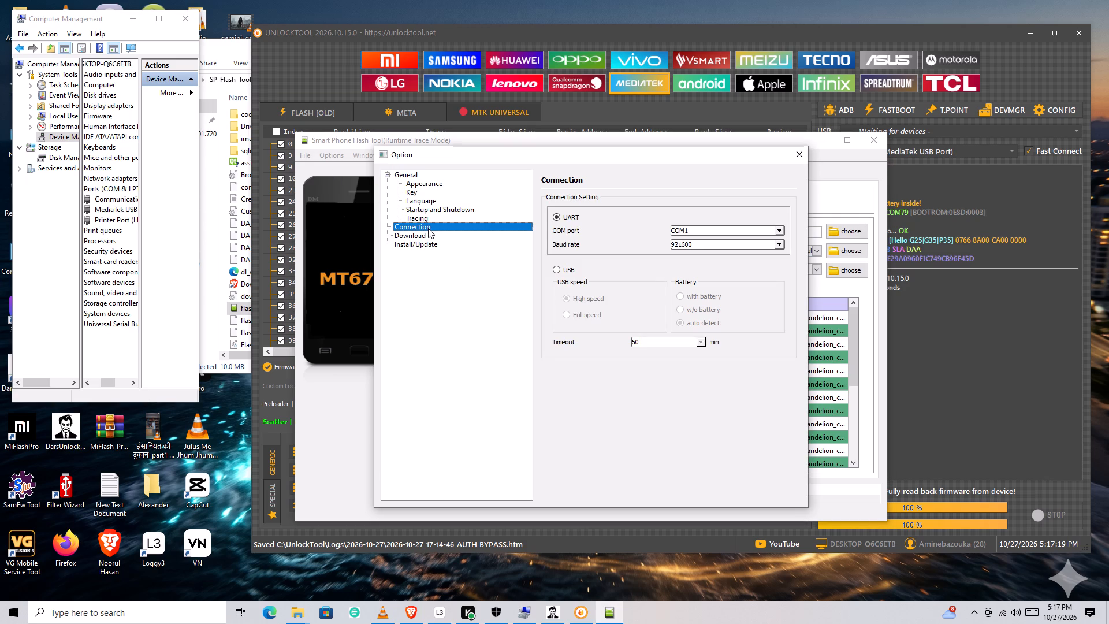
click(428, 228)
click(568, 269)
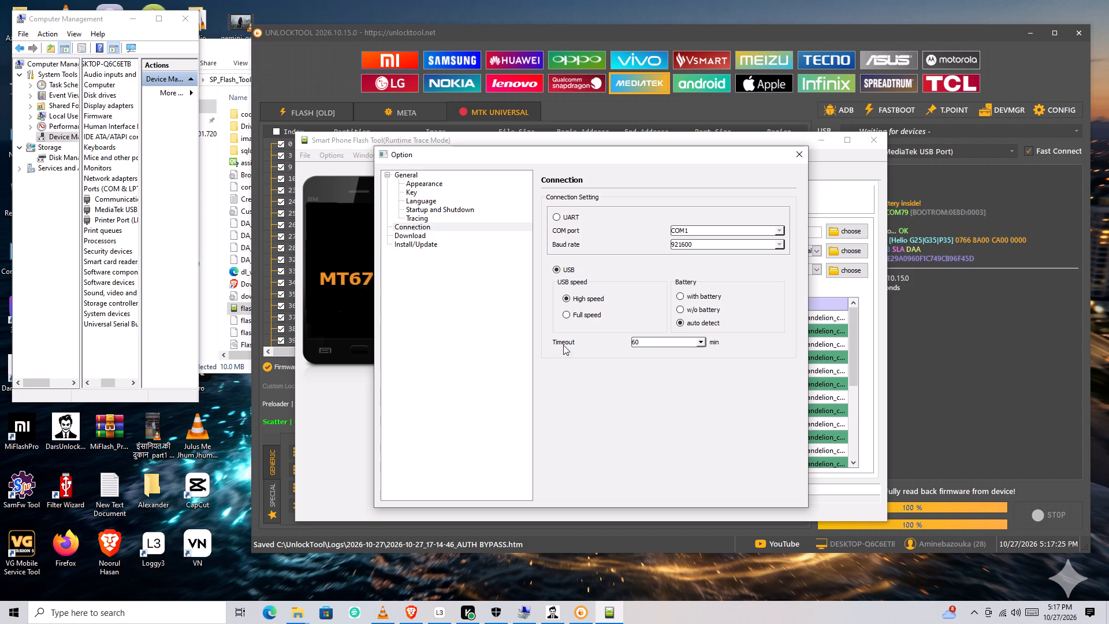
click(797, 153)
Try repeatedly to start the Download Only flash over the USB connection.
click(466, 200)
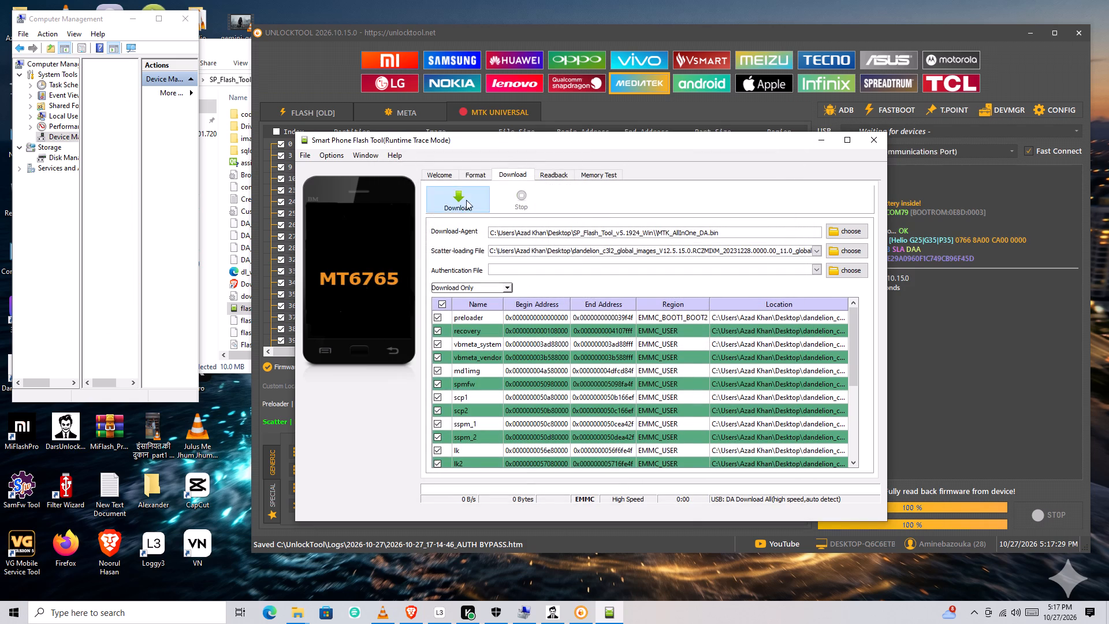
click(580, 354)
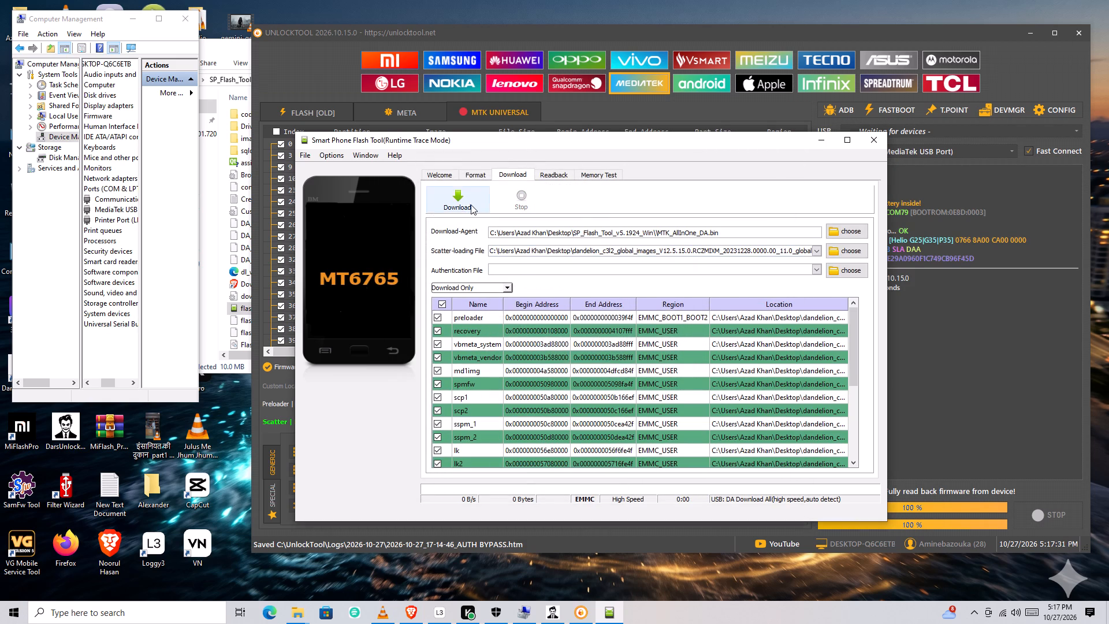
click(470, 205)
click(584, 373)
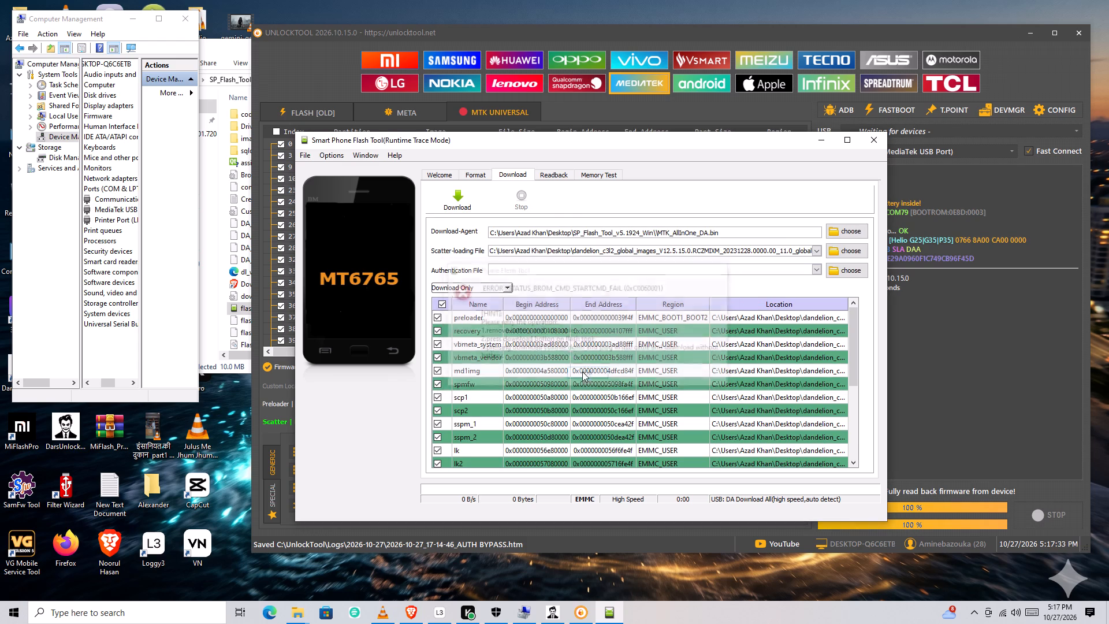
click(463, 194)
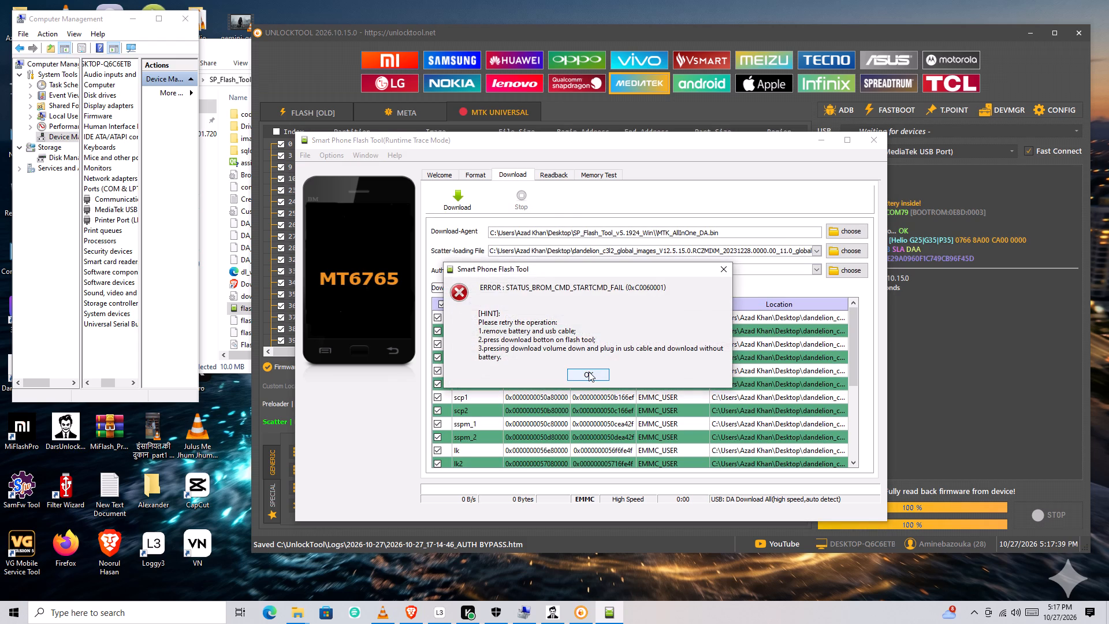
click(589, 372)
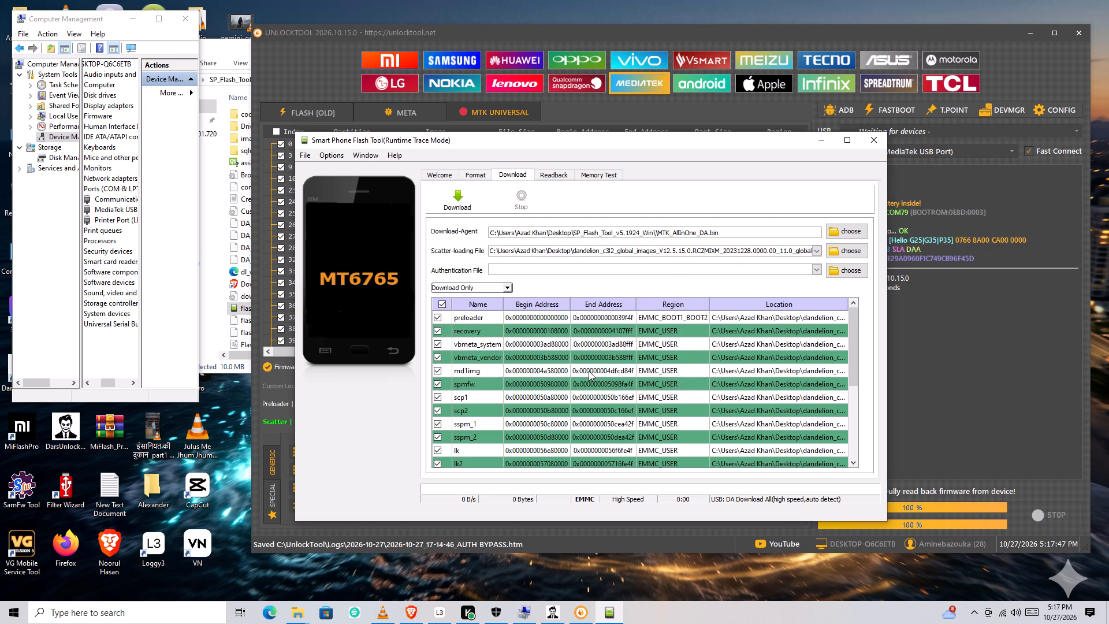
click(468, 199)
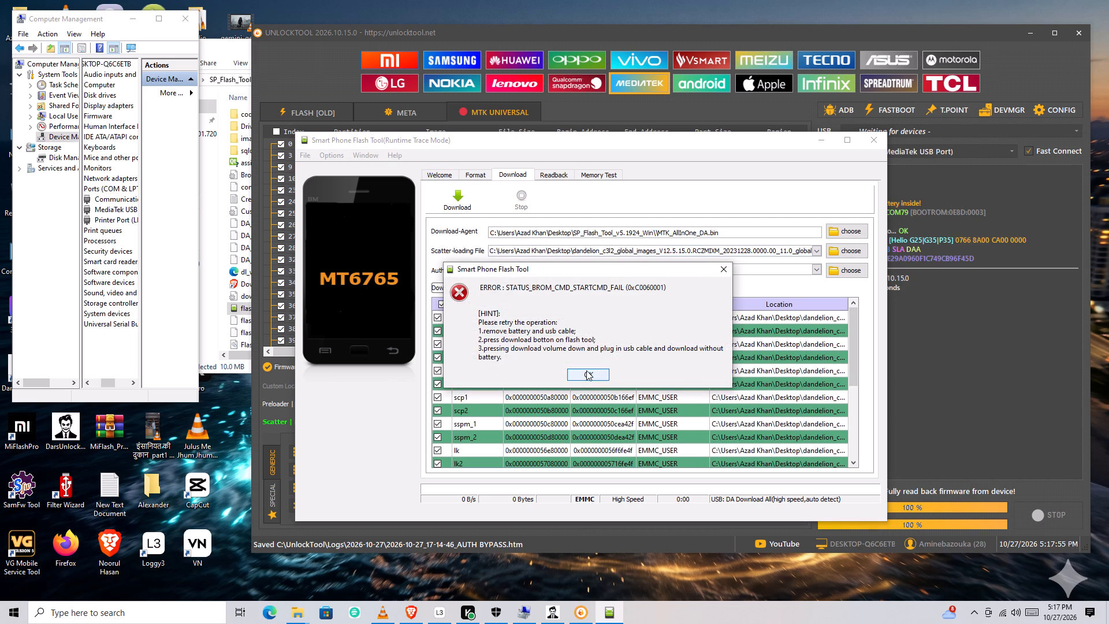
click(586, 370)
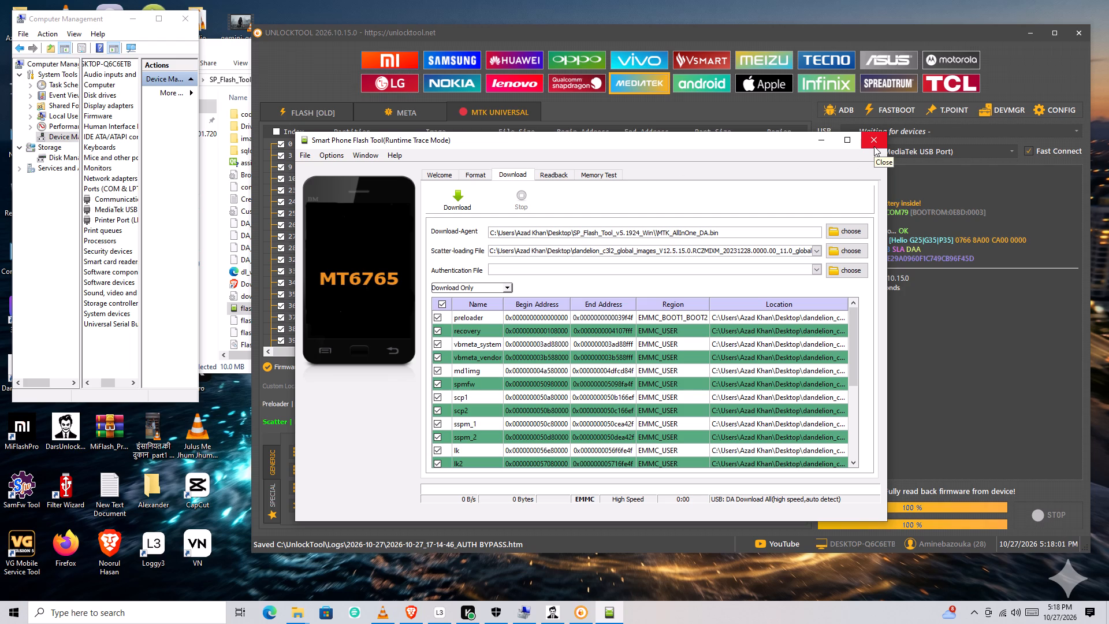
Minimise Computer Management and launch VG Mobile Service Tool from the desktop.
click(139, 17)
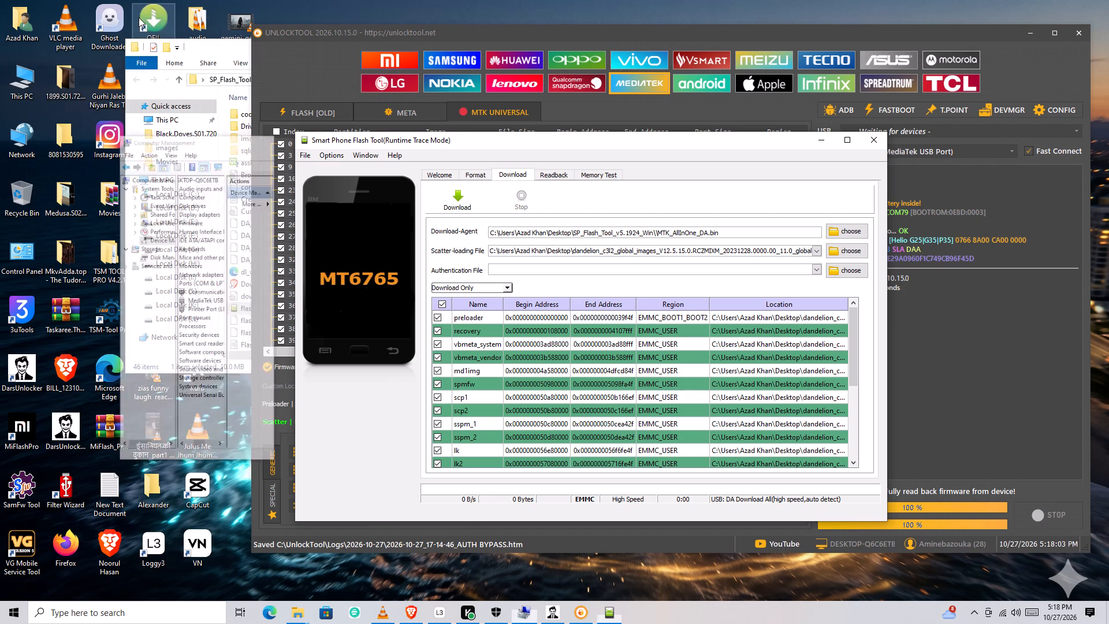
double_click(31, 528)
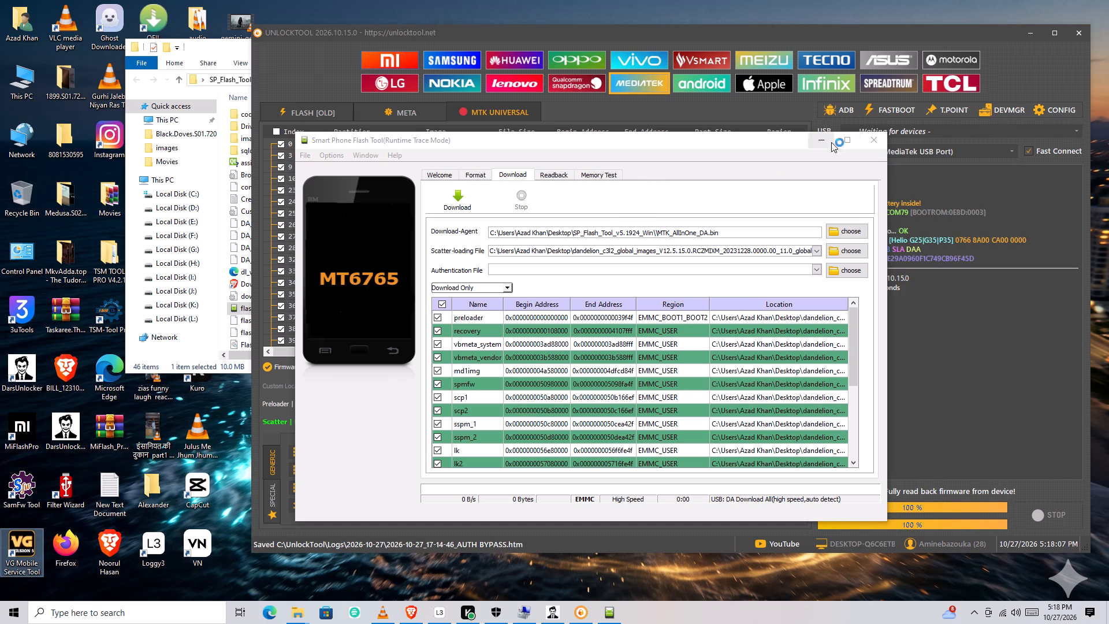
Close SP Flash Tool and minimise UnlockTool to clear the desktop for VG Mobile Service Tool.
click(875, 139)
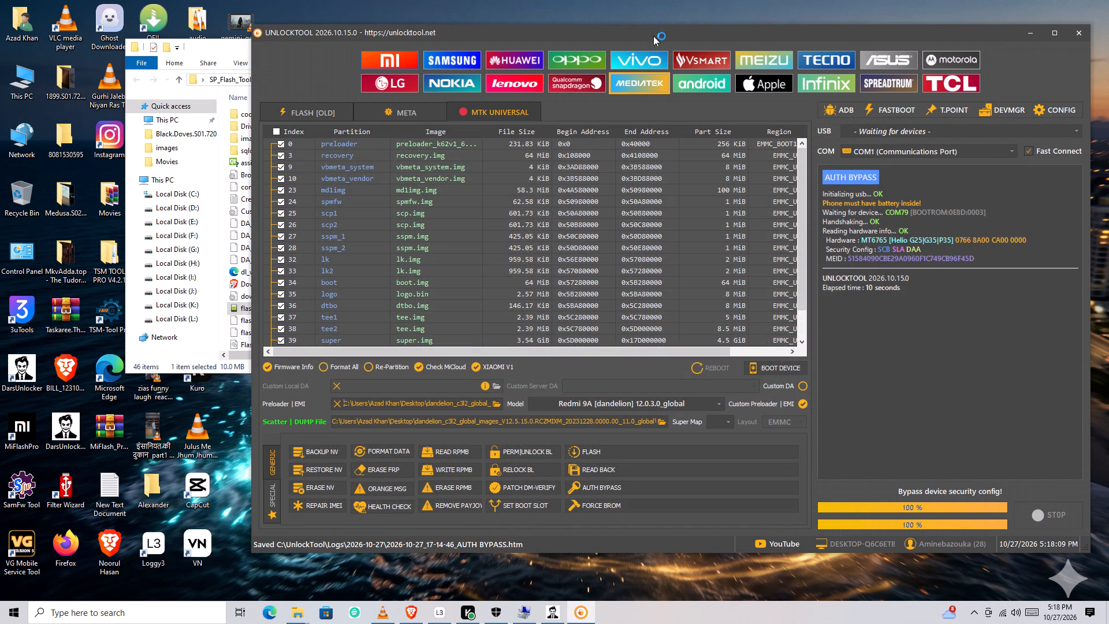
right_click(464, 5)
click(487, 40)
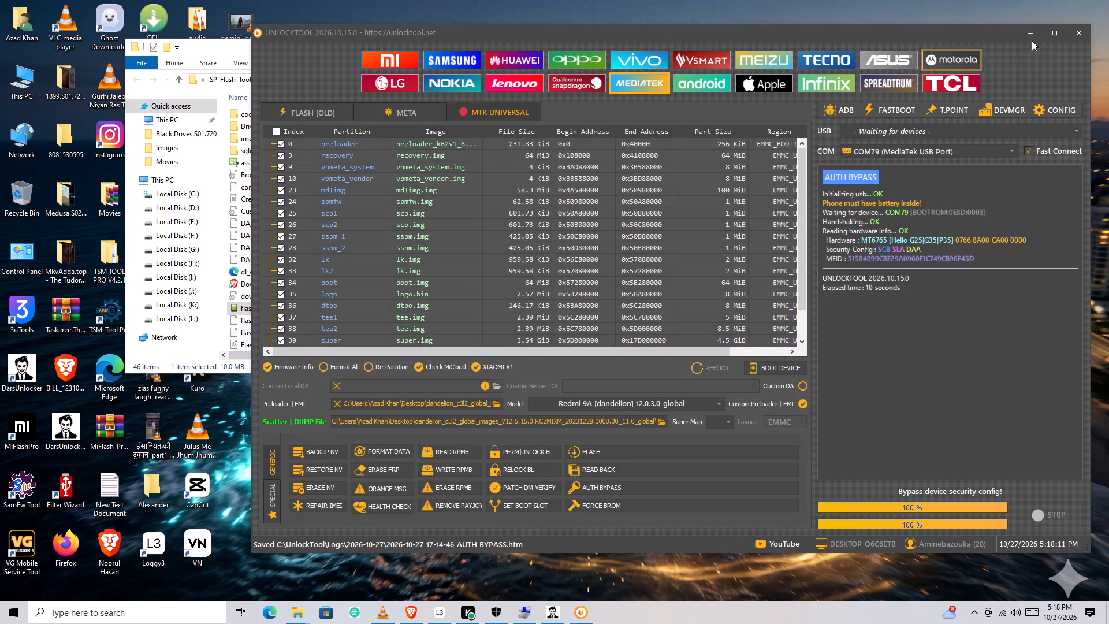
click(1032, 37)
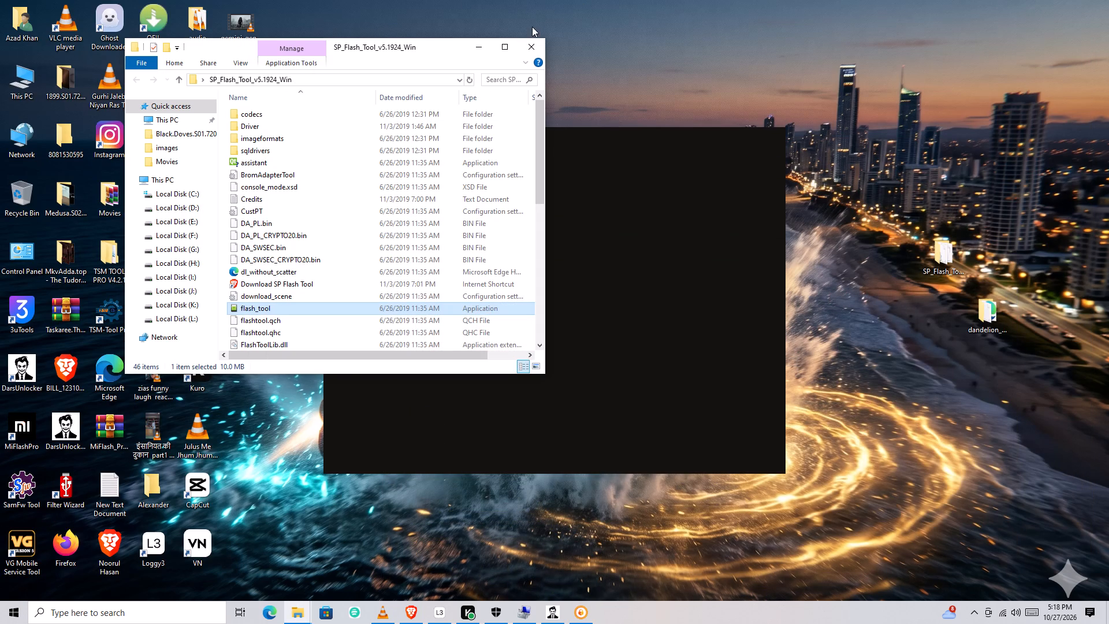
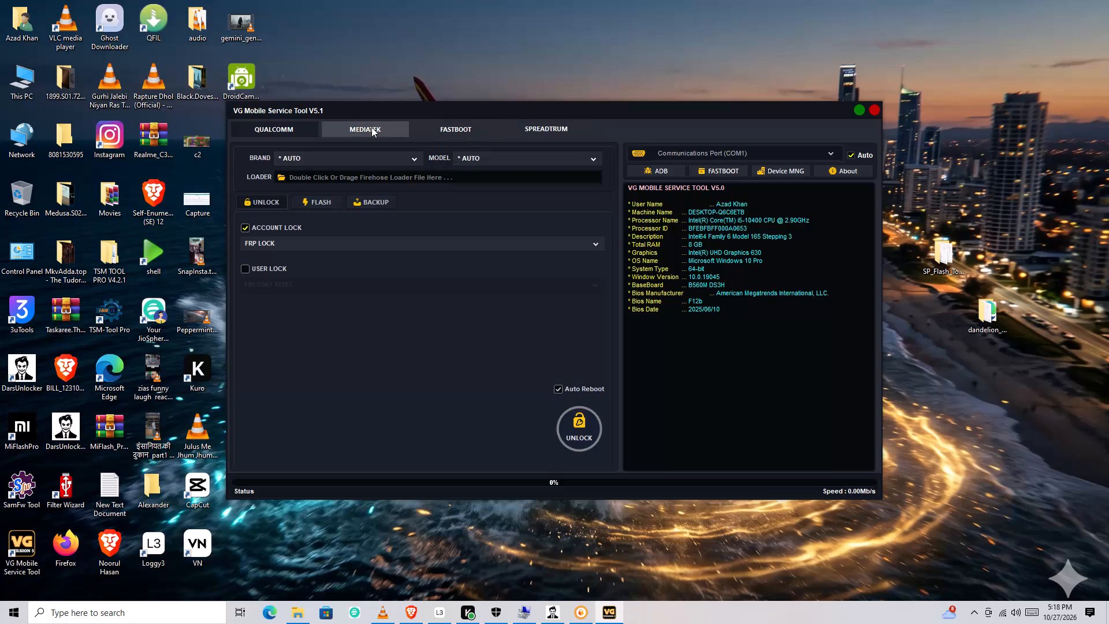
Load MT6765_Android_scatter from the desktop dandelion firmware's images folder as the scatter file for MediaTek flashing.
click(371, 127)
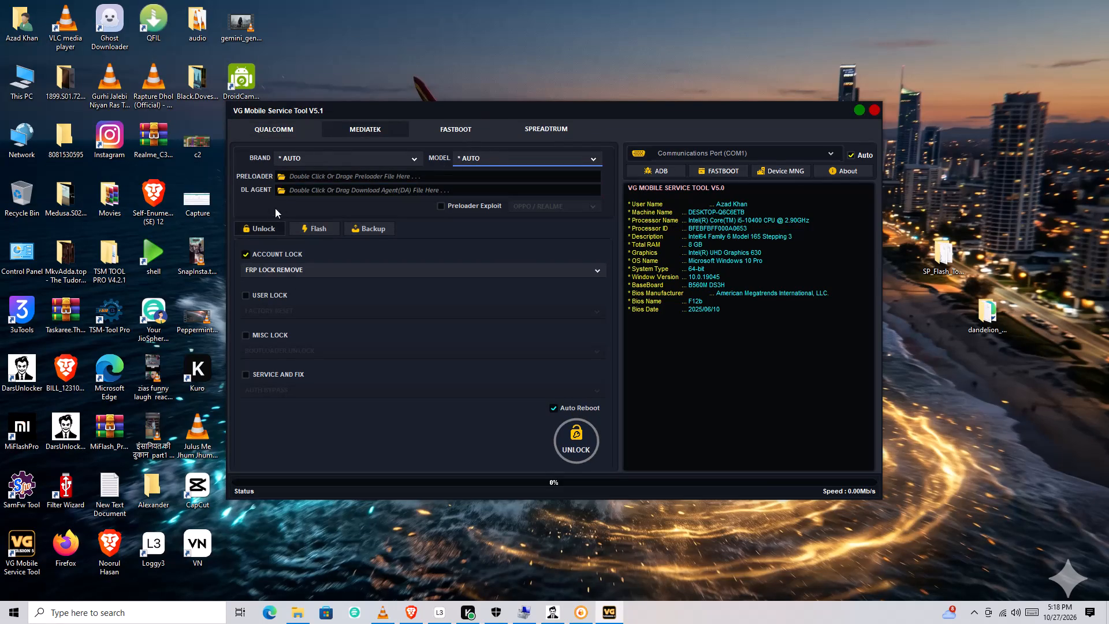
click(312, 229)
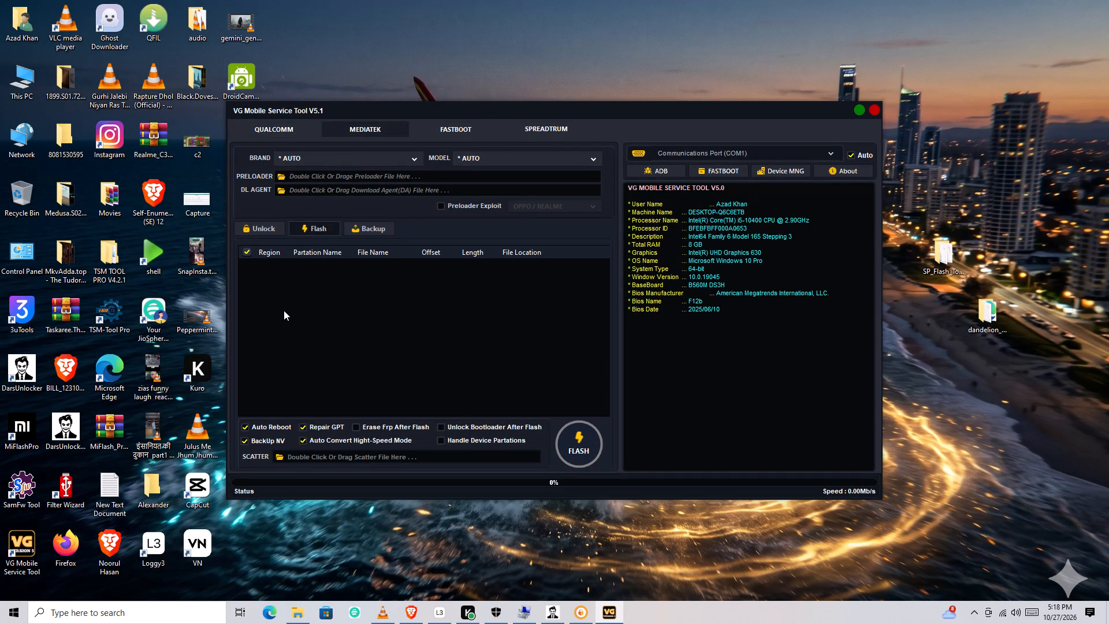
click(466, 462)
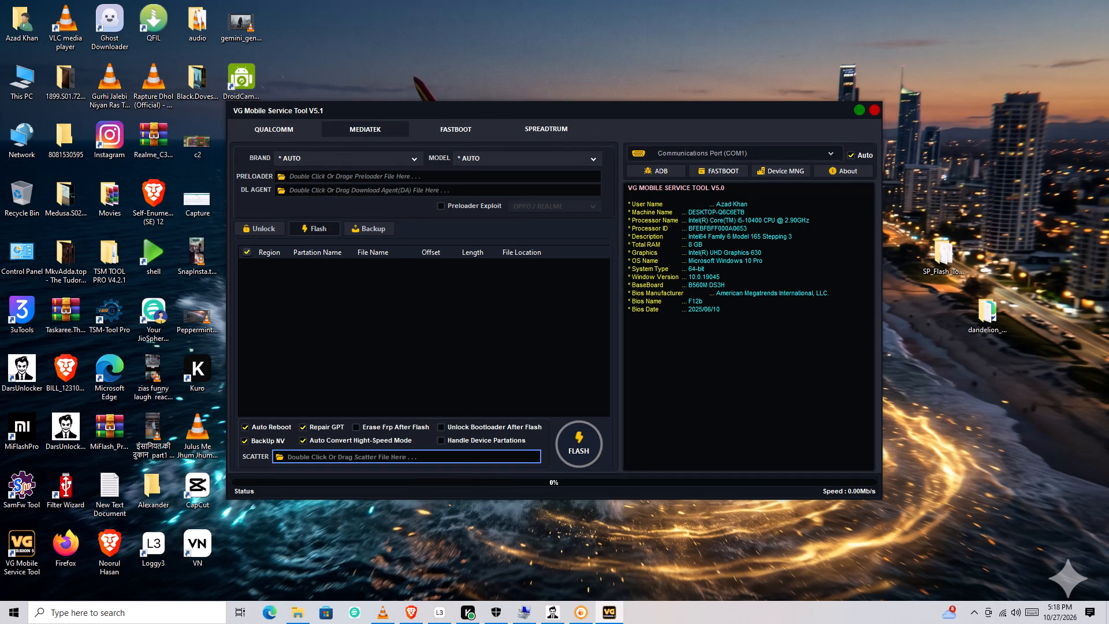
triple_click(451, 458)
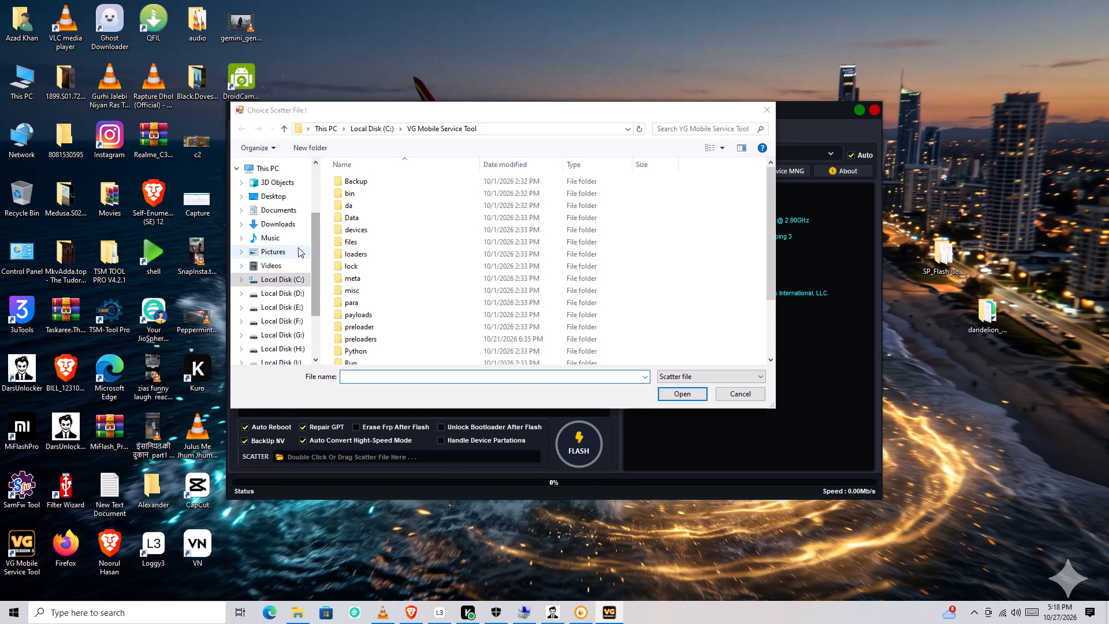
click(280, 196)
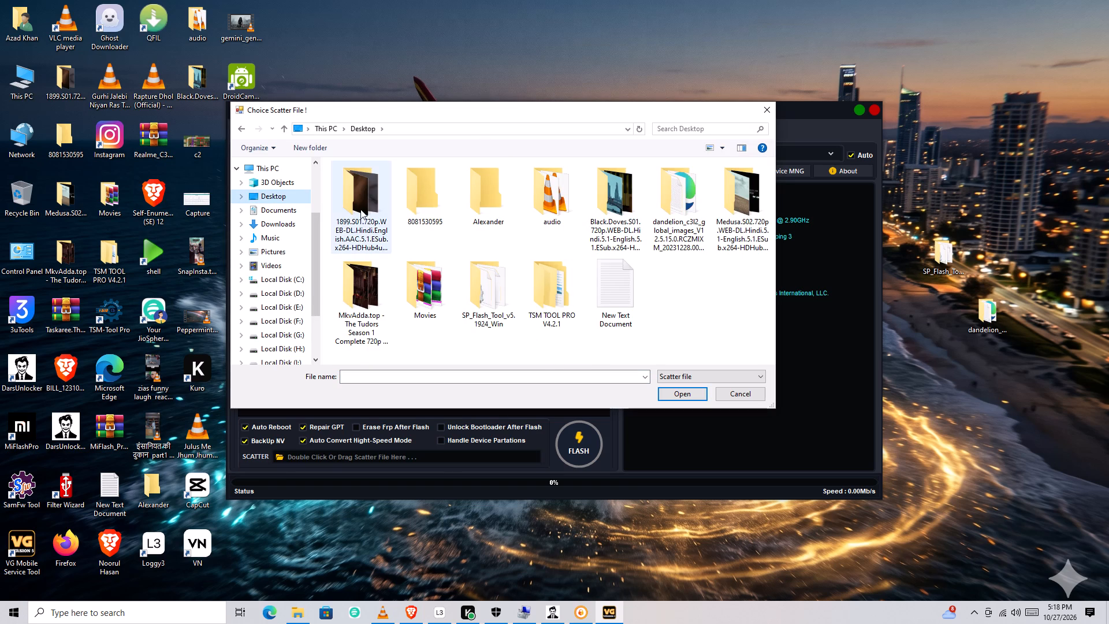
double_click(675, 213)
double_click(375, 179)
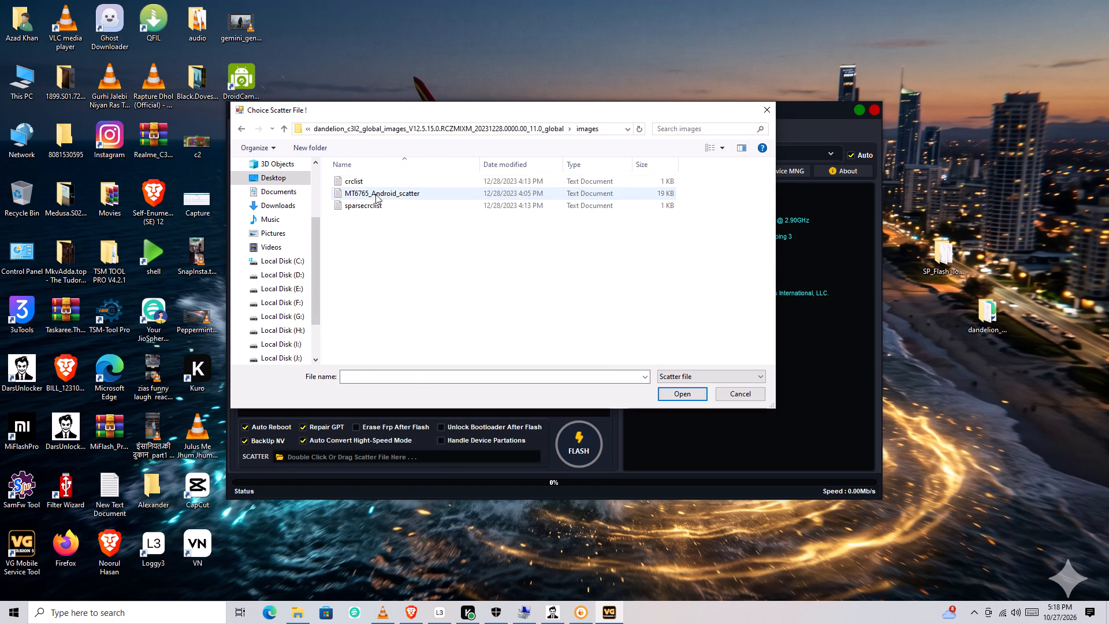
double_click(375, 198)
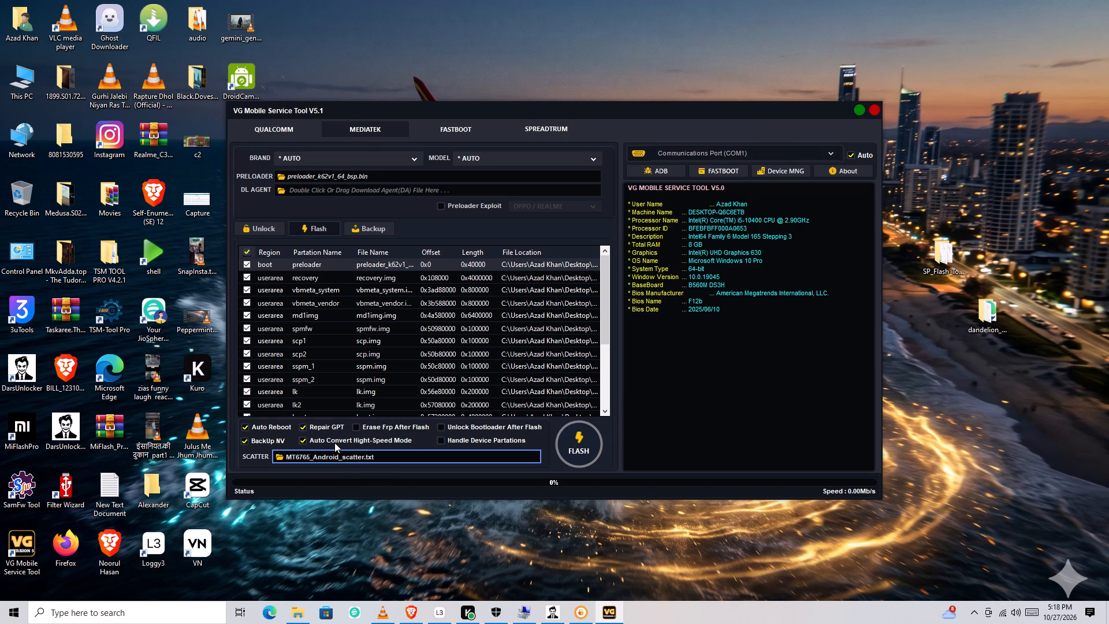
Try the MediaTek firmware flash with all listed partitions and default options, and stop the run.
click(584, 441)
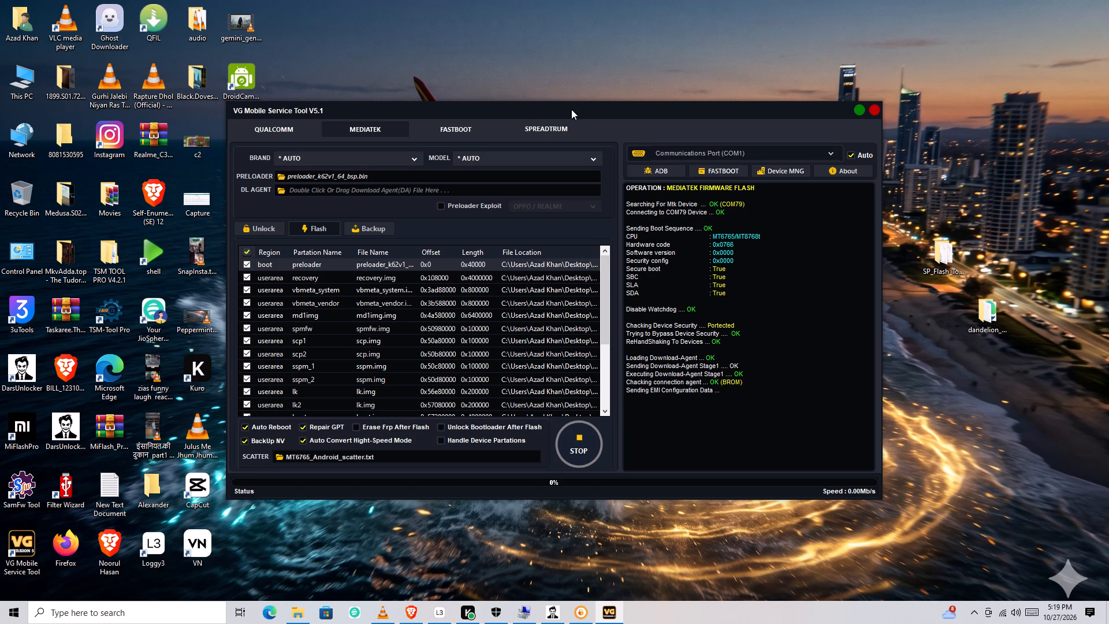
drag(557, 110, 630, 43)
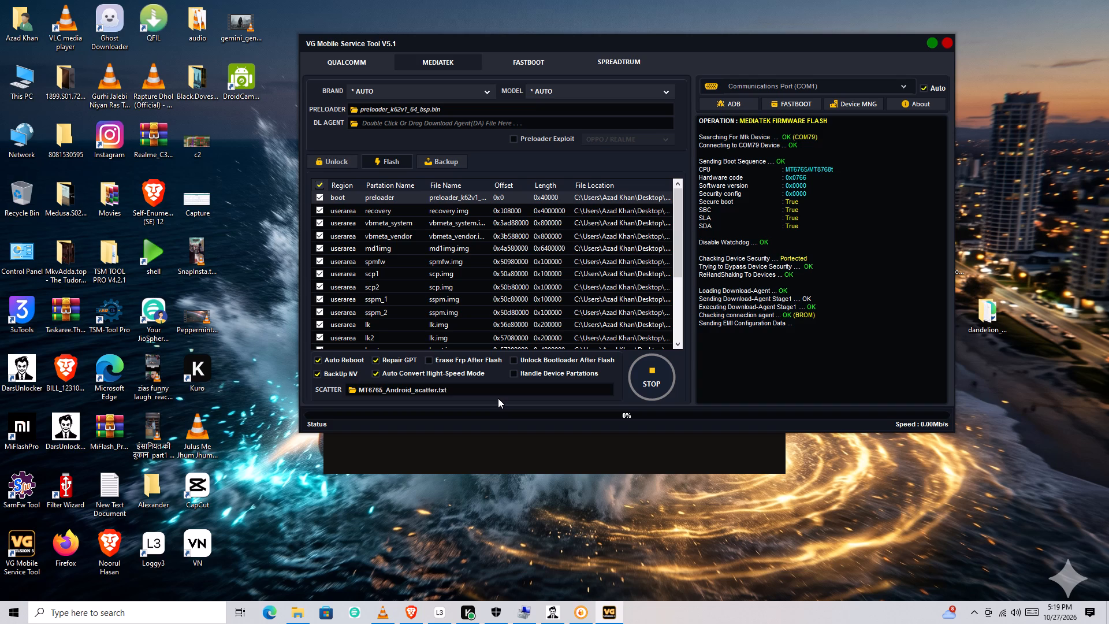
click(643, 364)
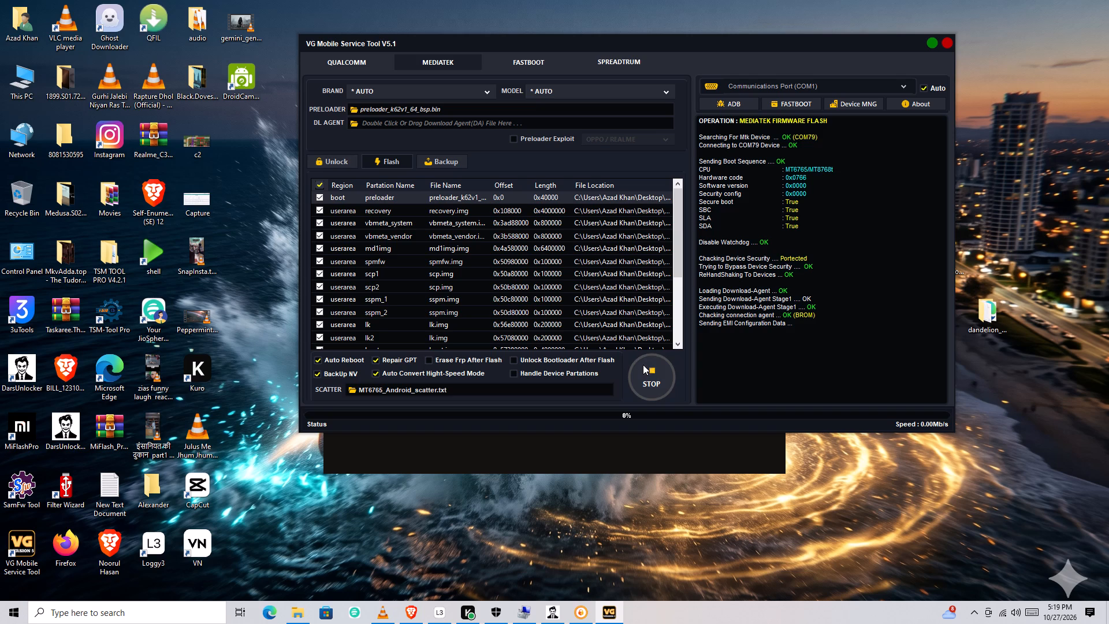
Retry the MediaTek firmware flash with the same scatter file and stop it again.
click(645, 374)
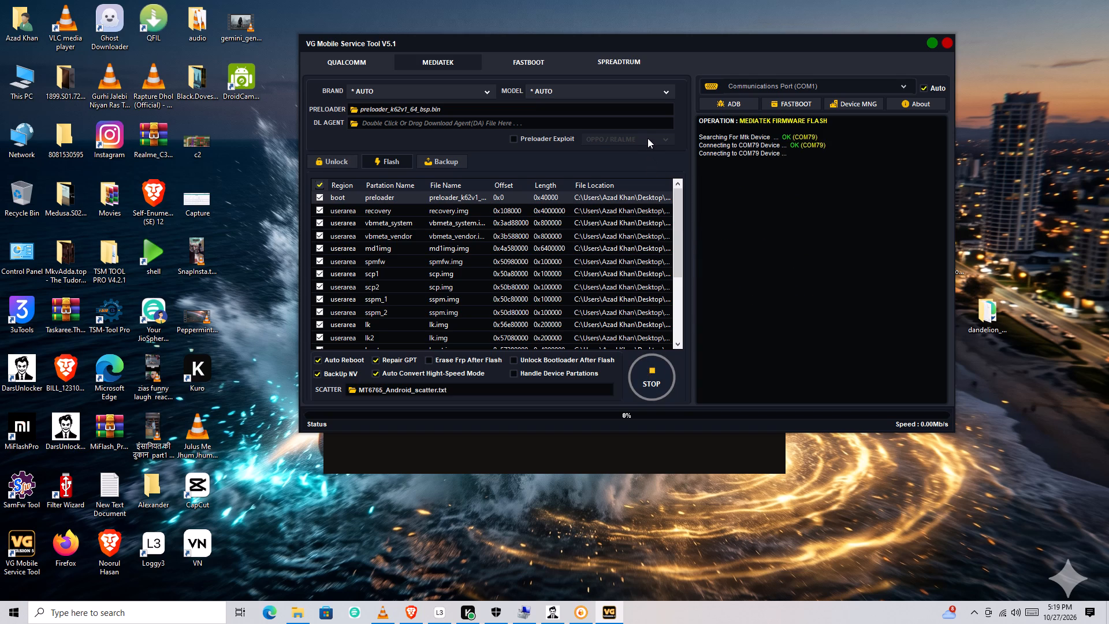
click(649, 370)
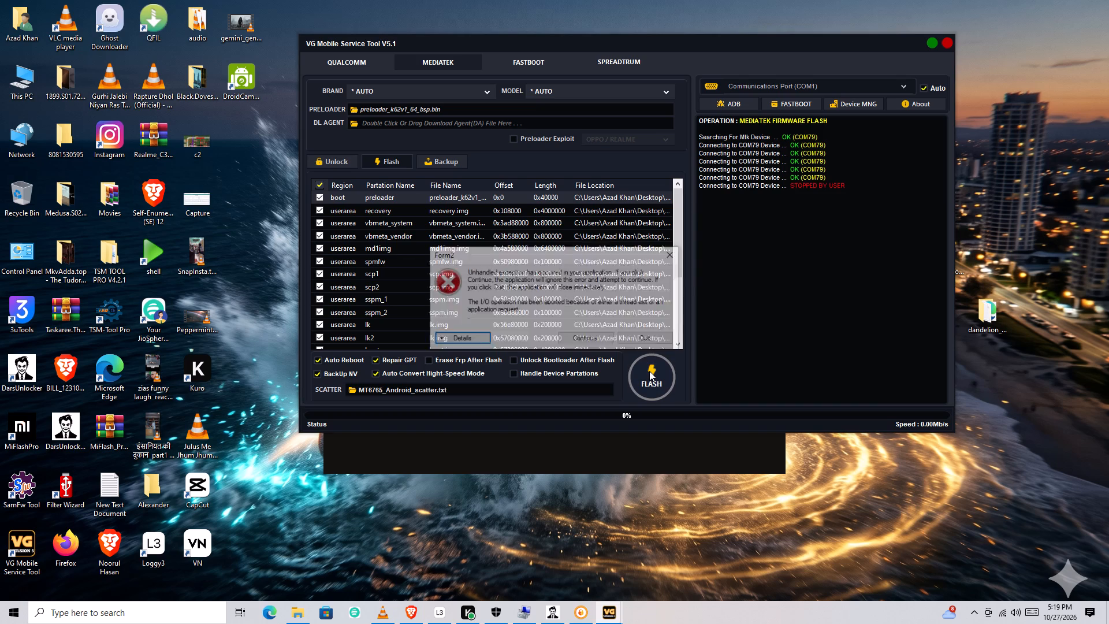
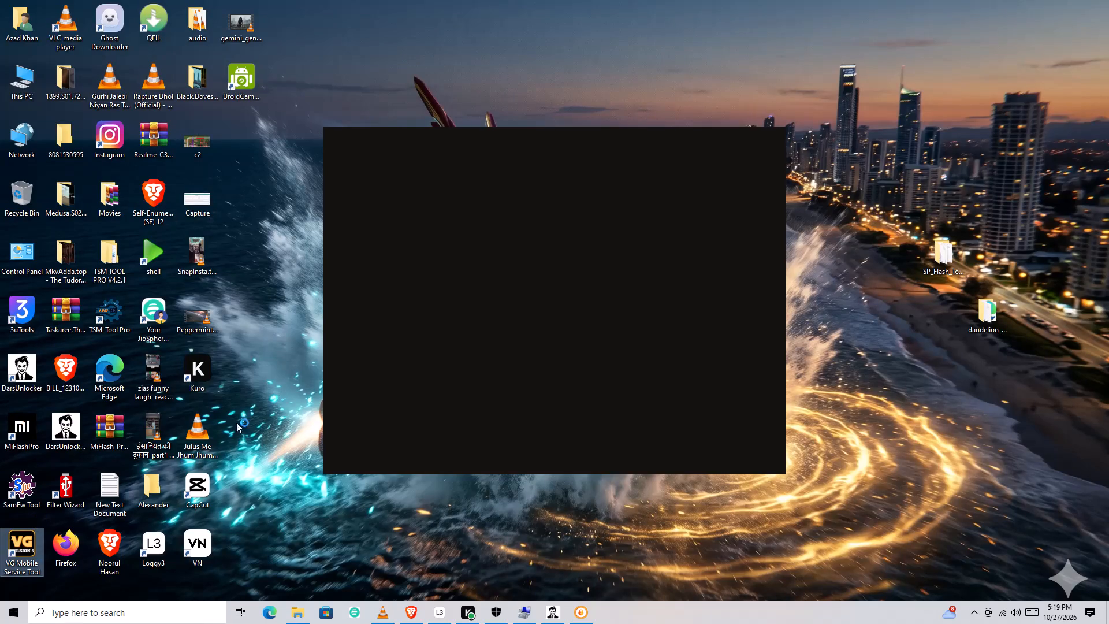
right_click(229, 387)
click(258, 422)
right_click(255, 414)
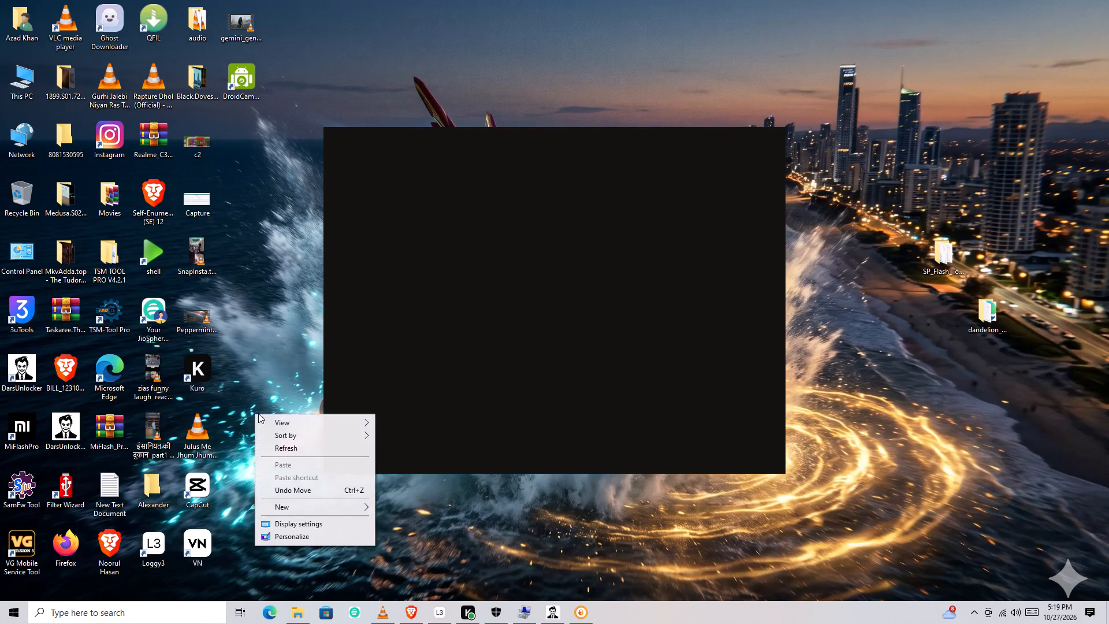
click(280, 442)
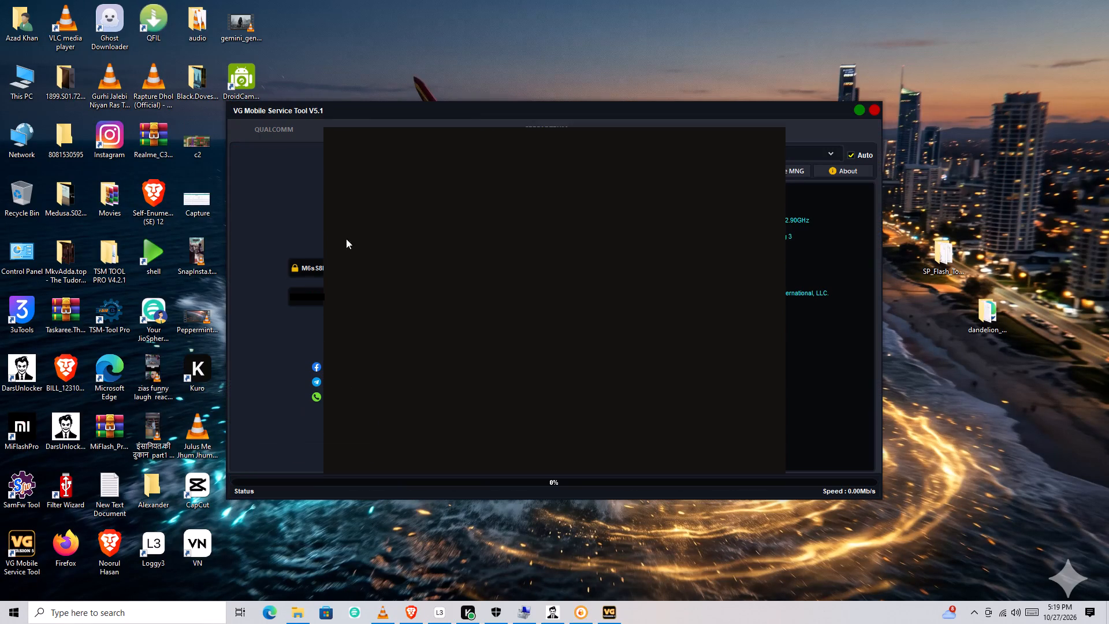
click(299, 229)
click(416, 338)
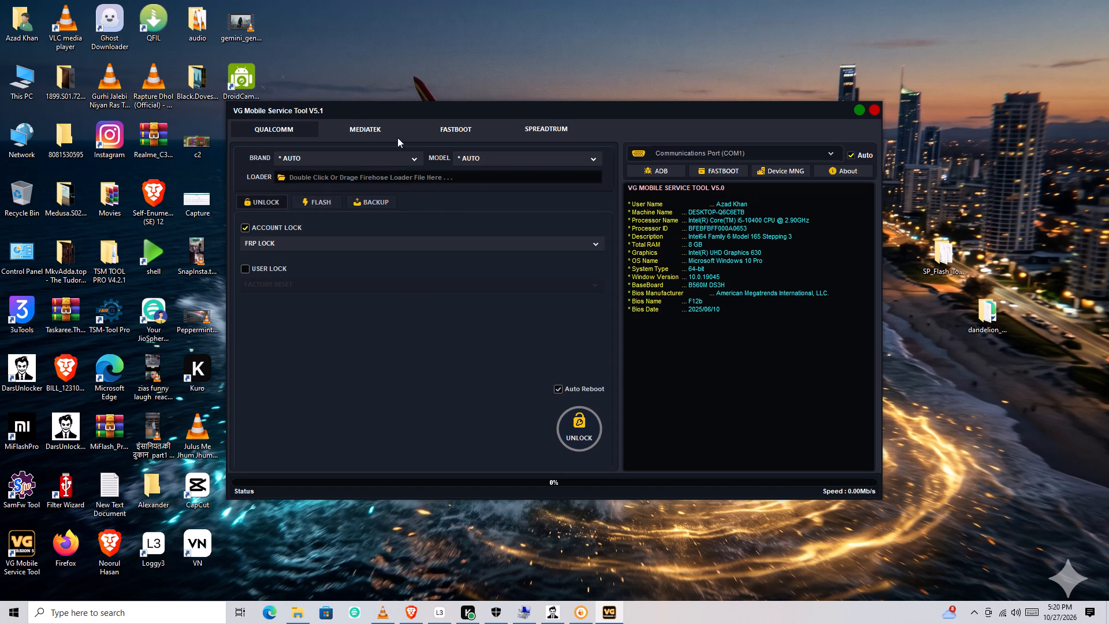
Open the firmware flashing page for MediaTek devices.
double_click(370, 129)
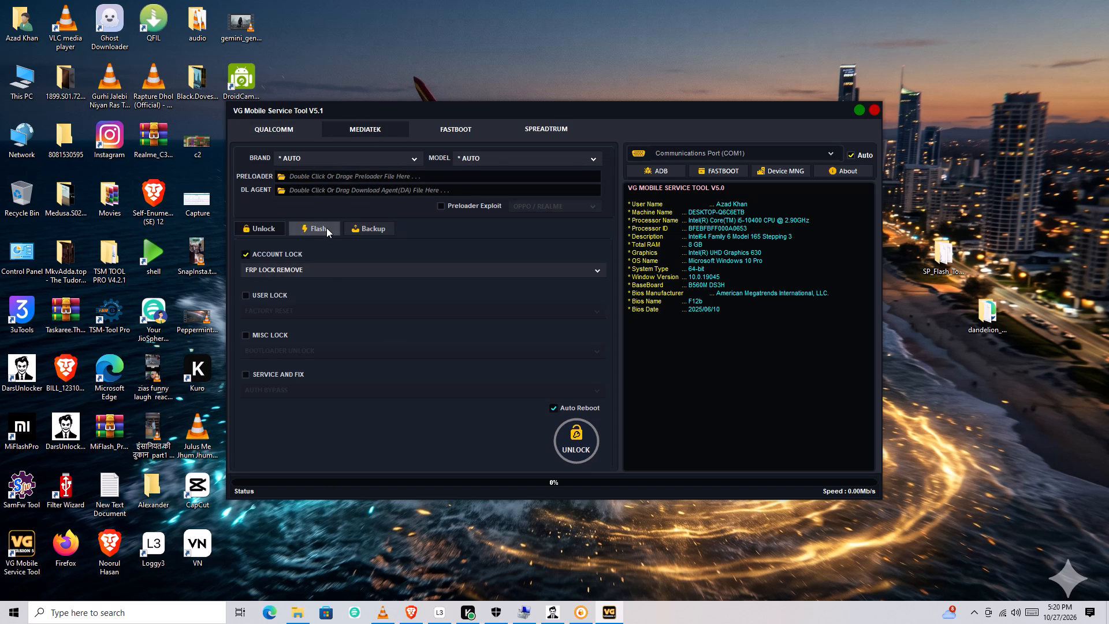
click(326, 228)
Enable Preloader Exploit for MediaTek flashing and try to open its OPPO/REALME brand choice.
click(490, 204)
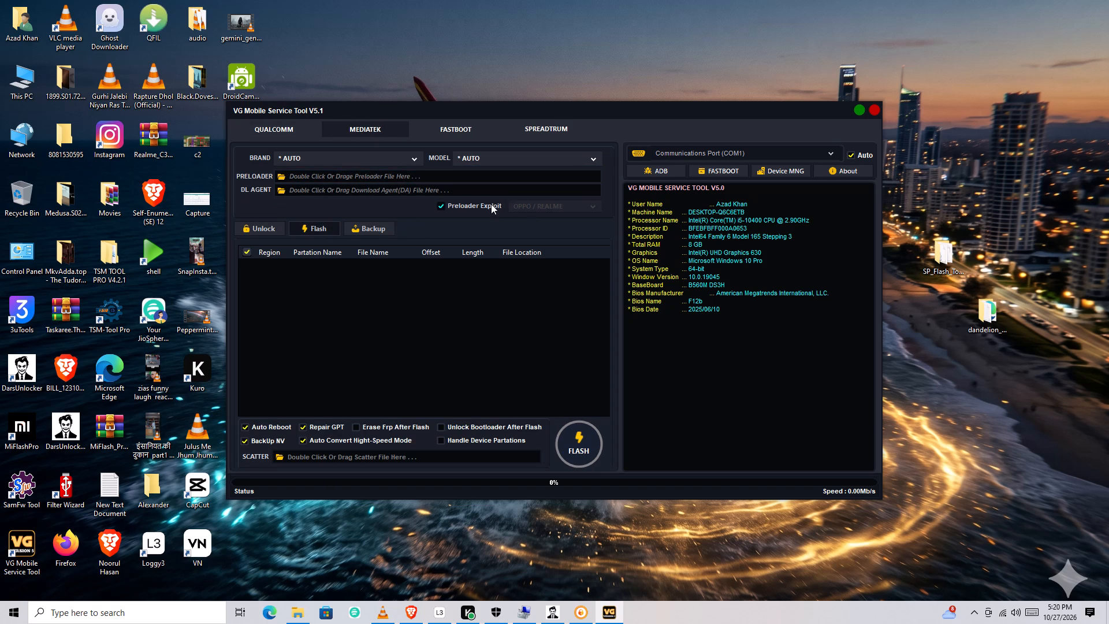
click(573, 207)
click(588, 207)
Set the device brand to XIAOMI and the model to REDMI 10A - DANDELION_C3L2.
click(410, 160)
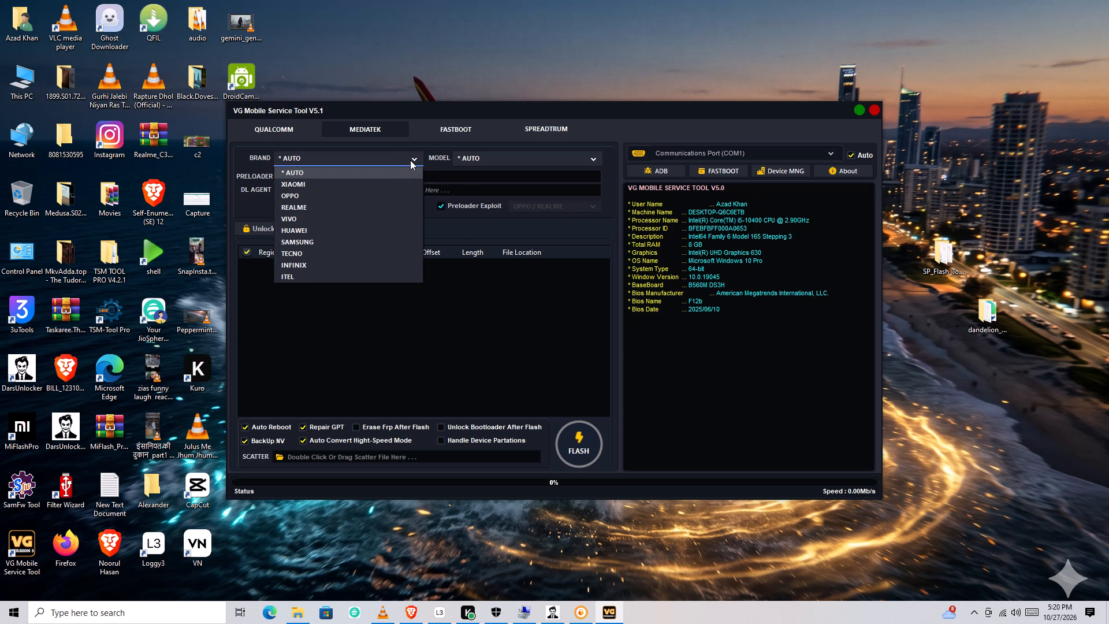
click(393, 179)
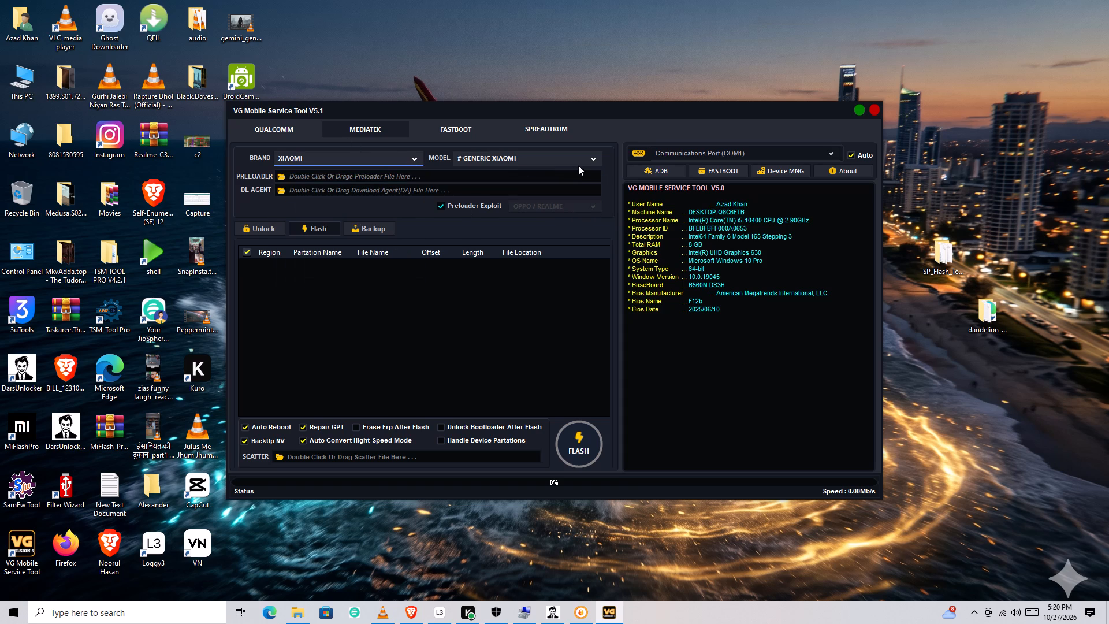
click(592, 157)
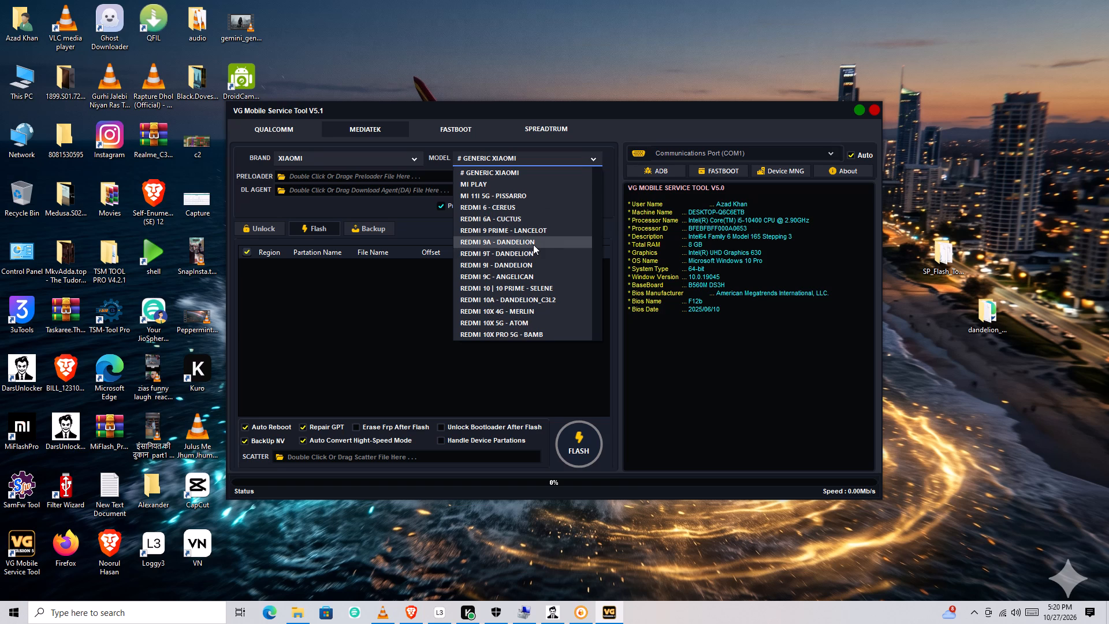
click(523, 300)
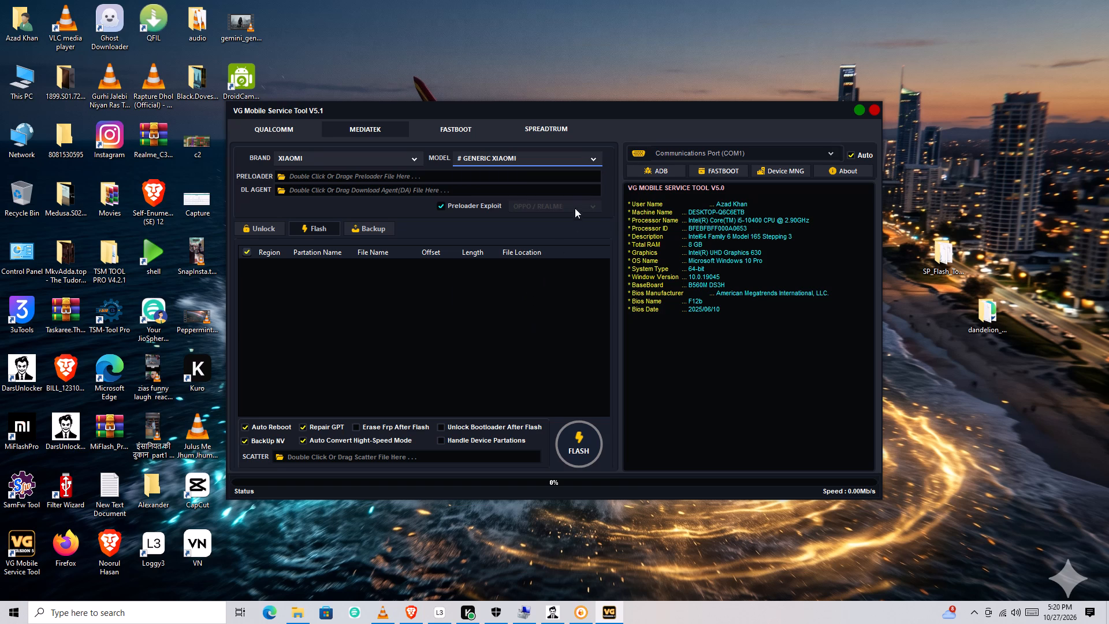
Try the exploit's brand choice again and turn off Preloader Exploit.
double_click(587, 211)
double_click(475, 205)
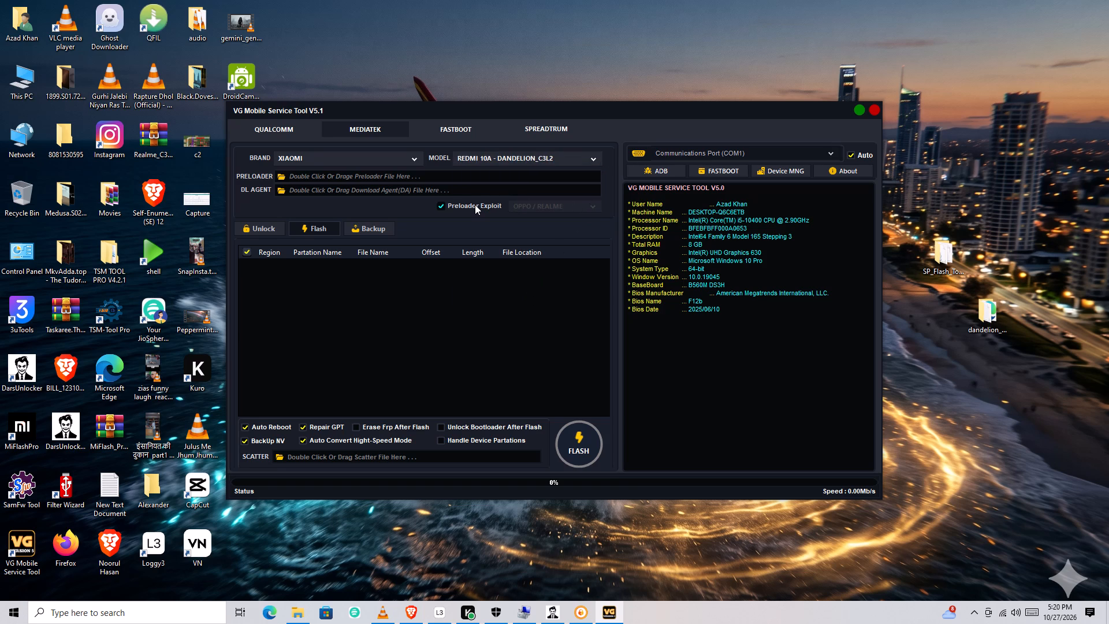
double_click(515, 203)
Load MT6765_Android_scatter from the dandelion firmware's images folder as the scatter file for flashing.
click(313, 230)
double_click(278, 459)
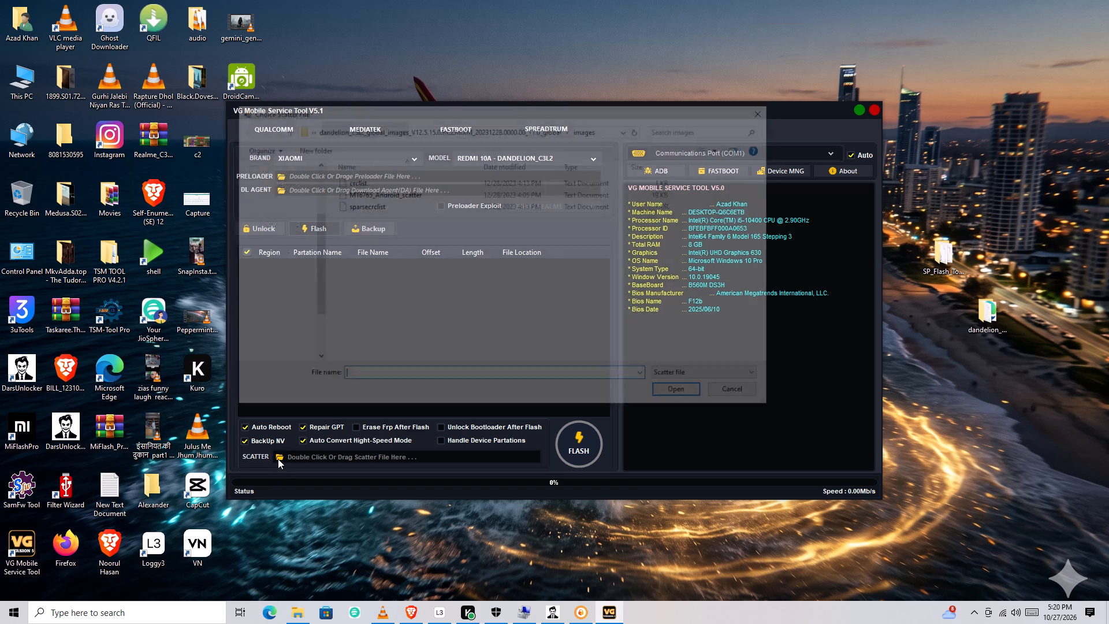
double_click(371, 197)
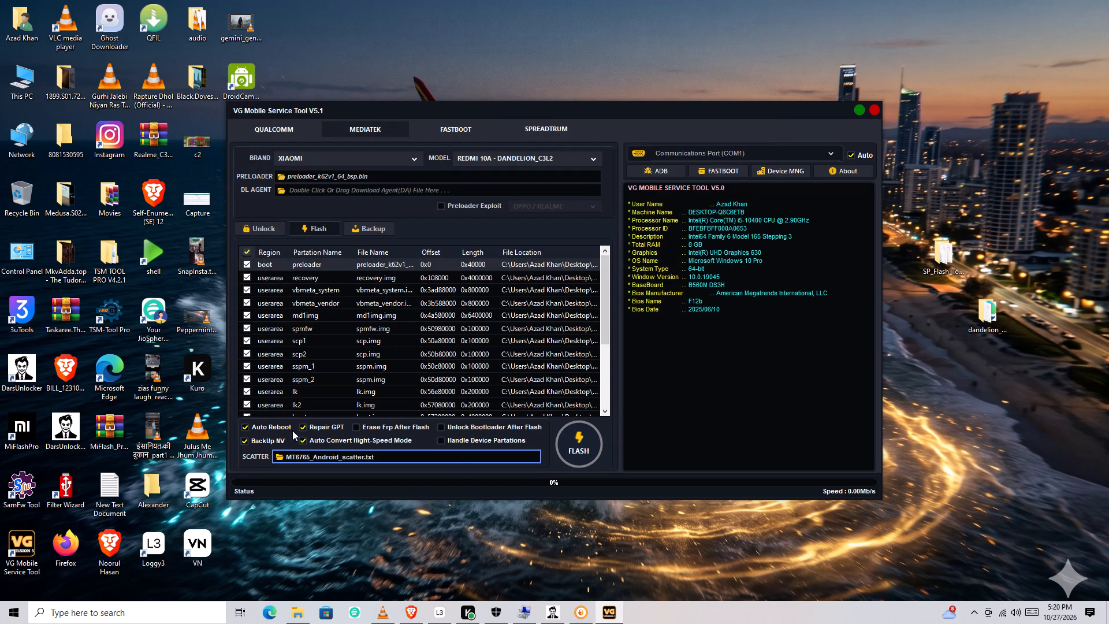
Start the MediaTek firmware flash with all listed partitions and the default flash options.
click(572, 437)
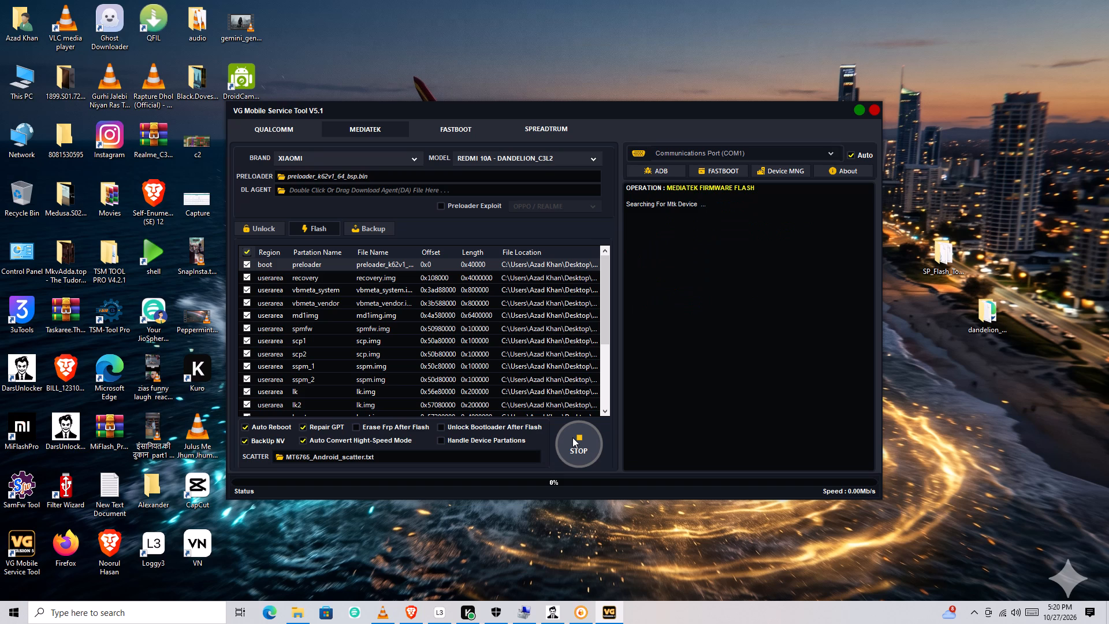
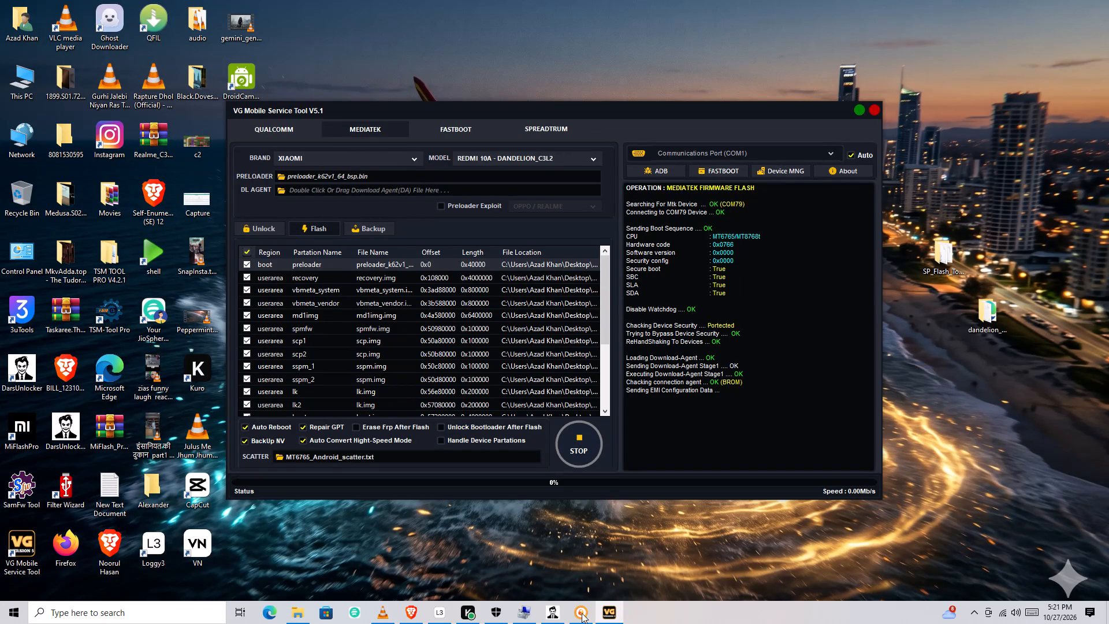
Stop the running MediaTek firmware flash.
click(583, 448)
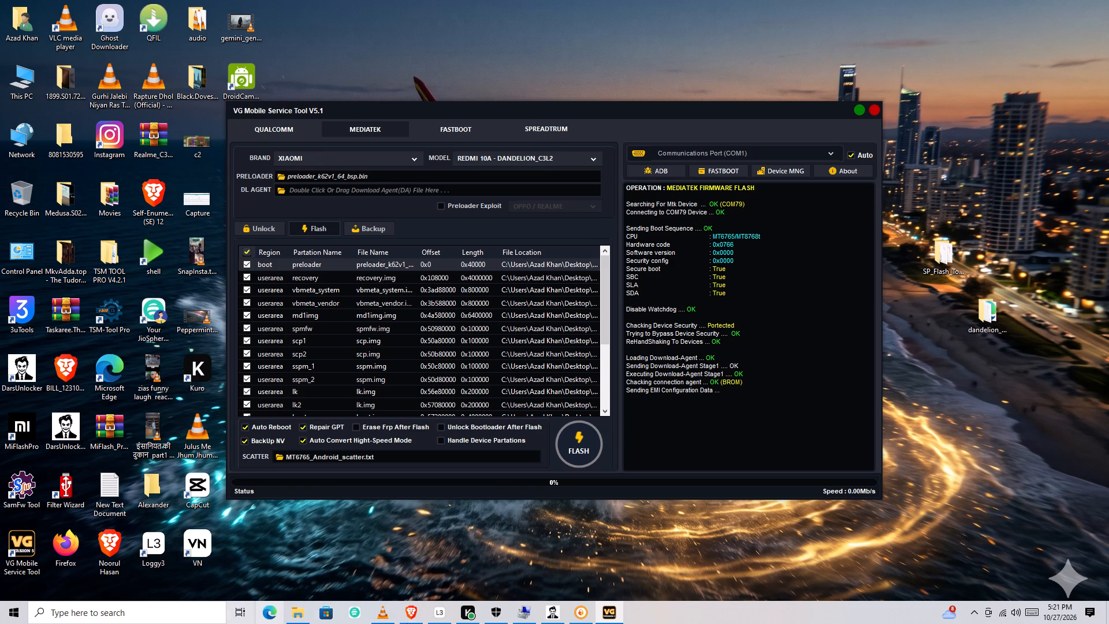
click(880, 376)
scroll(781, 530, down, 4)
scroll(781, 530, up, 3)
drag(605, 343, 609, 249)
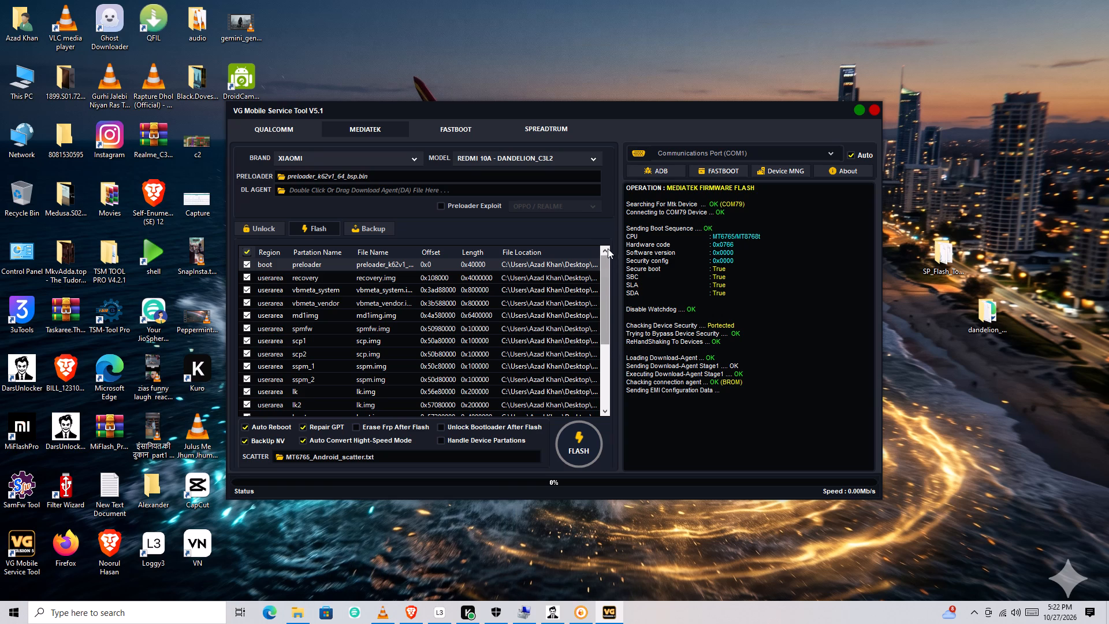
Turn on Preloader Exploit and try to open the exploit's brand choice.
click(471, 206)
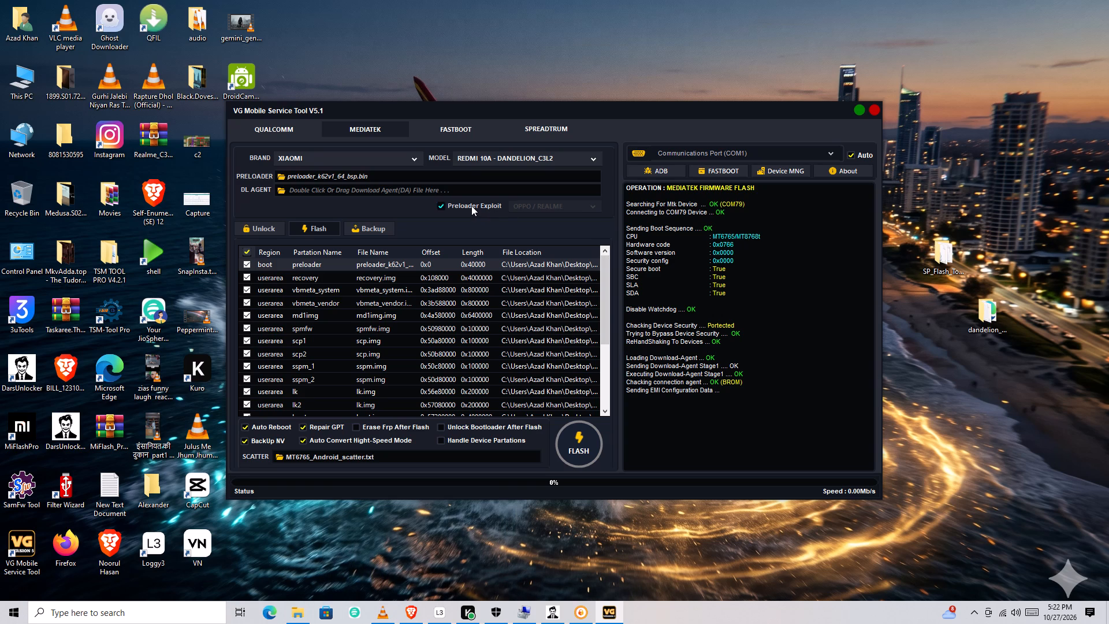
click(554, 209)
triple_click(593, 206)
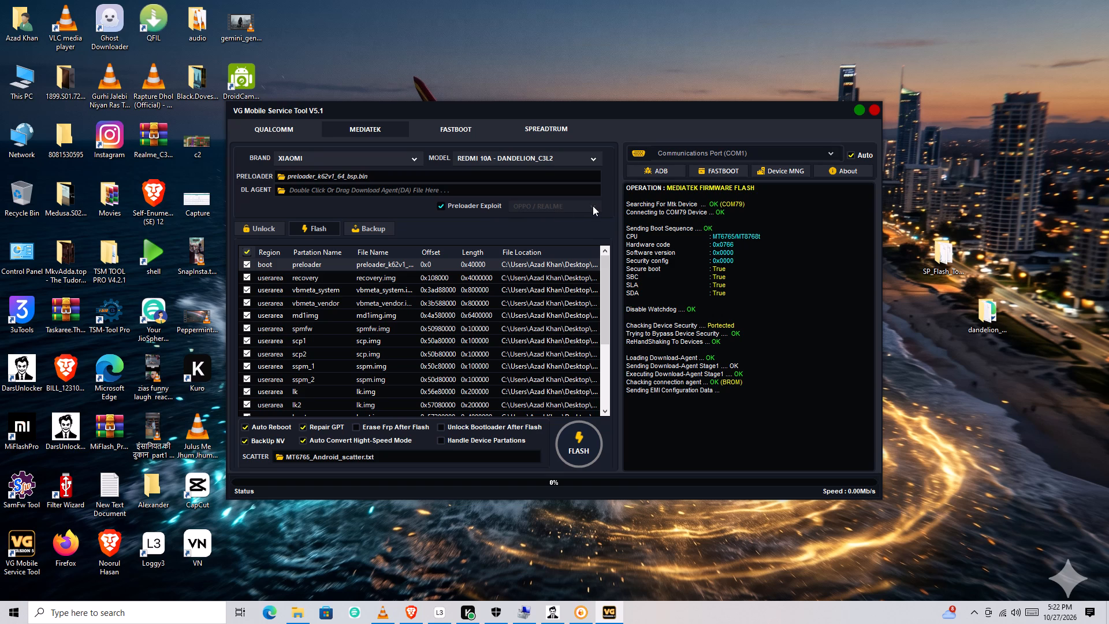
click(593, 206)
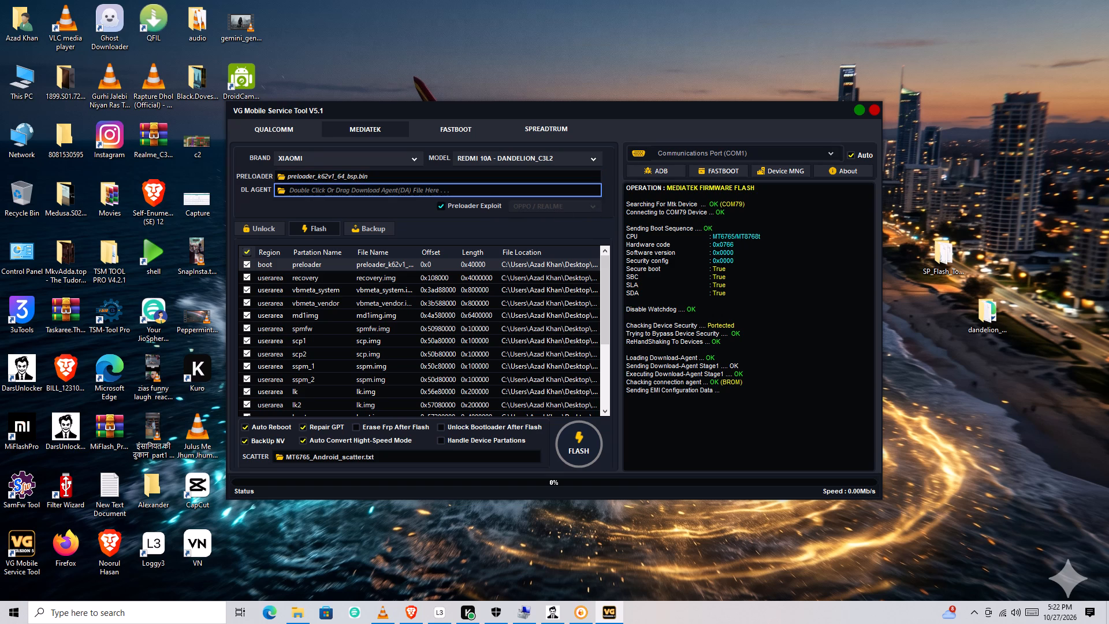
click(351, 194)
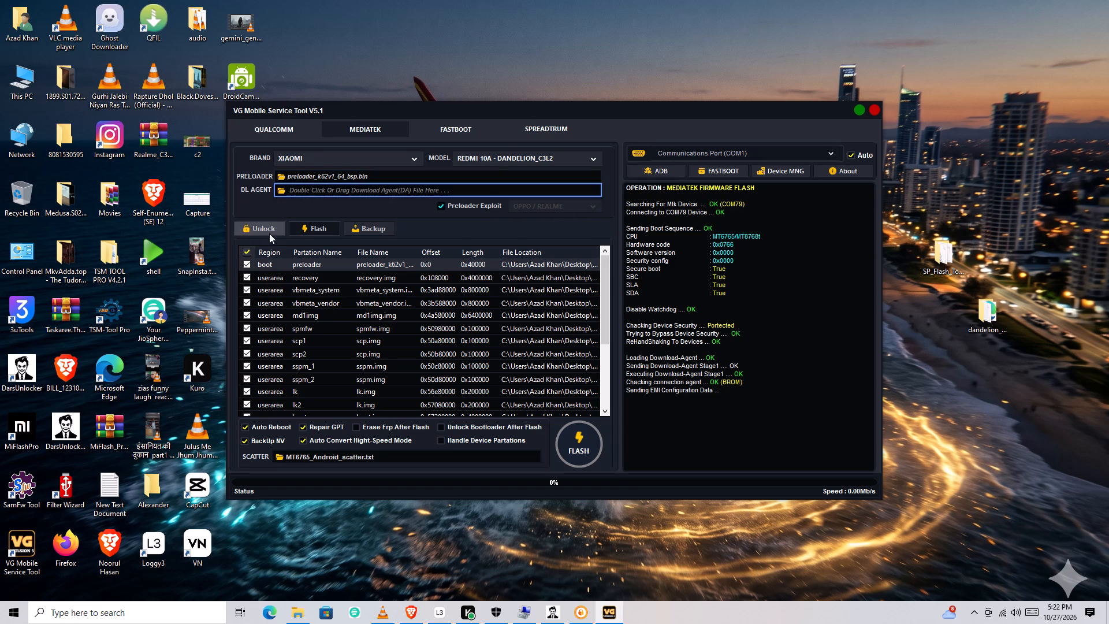
Open the MediaTek partition backup functions.
click(360, 234)
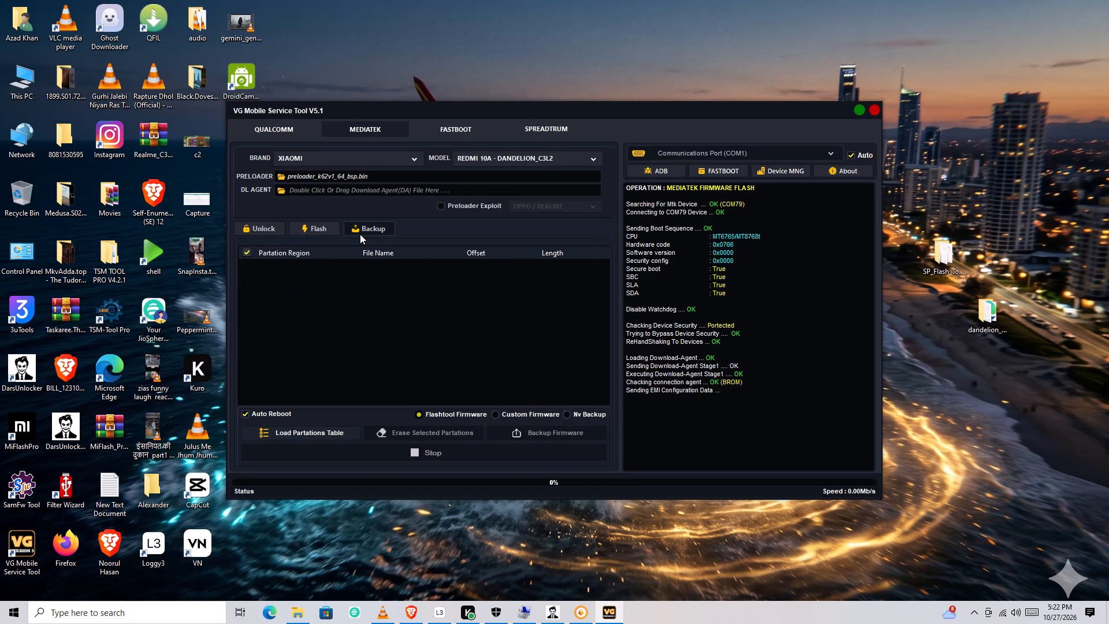
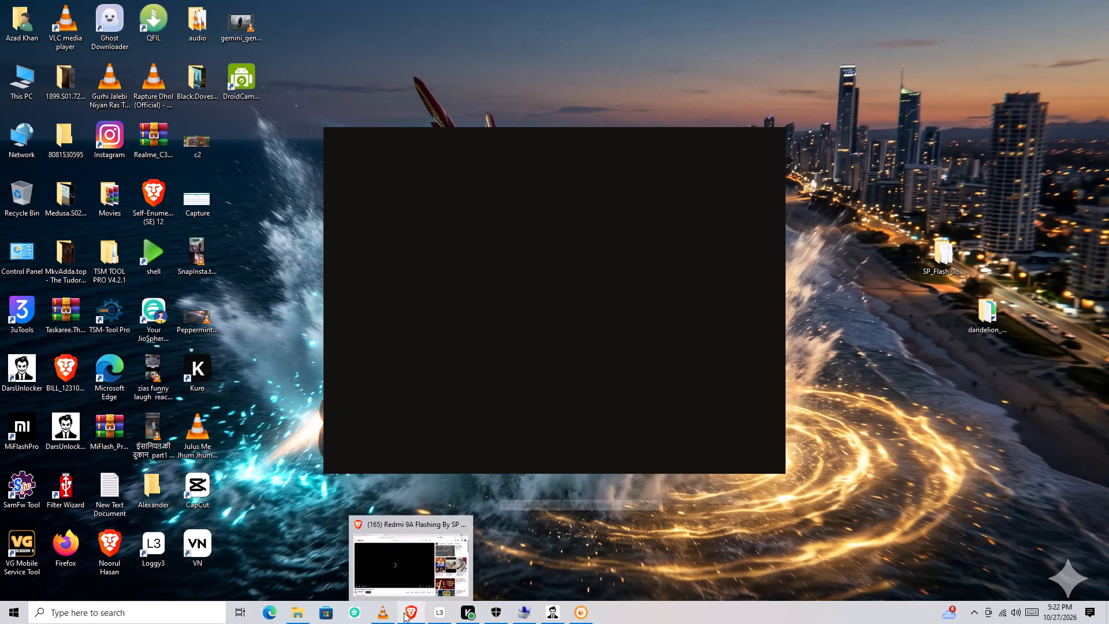
Switch to UnlockTool and start booting the MediaTek Redmi 9A [dandelion] into DA mode.
click(591, 618)
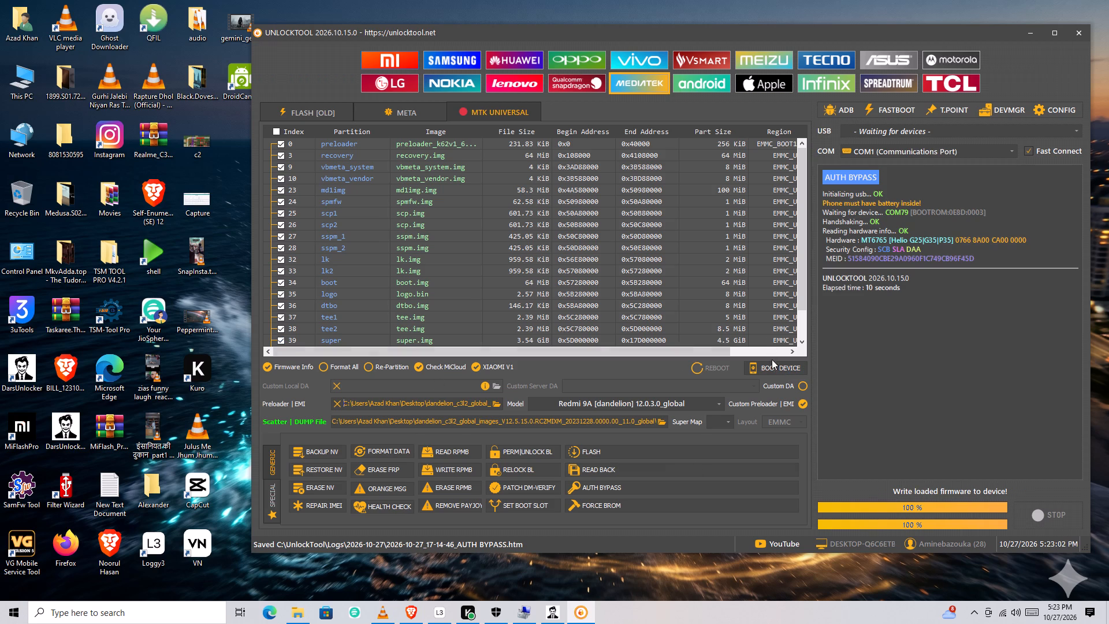
click(772, 369)
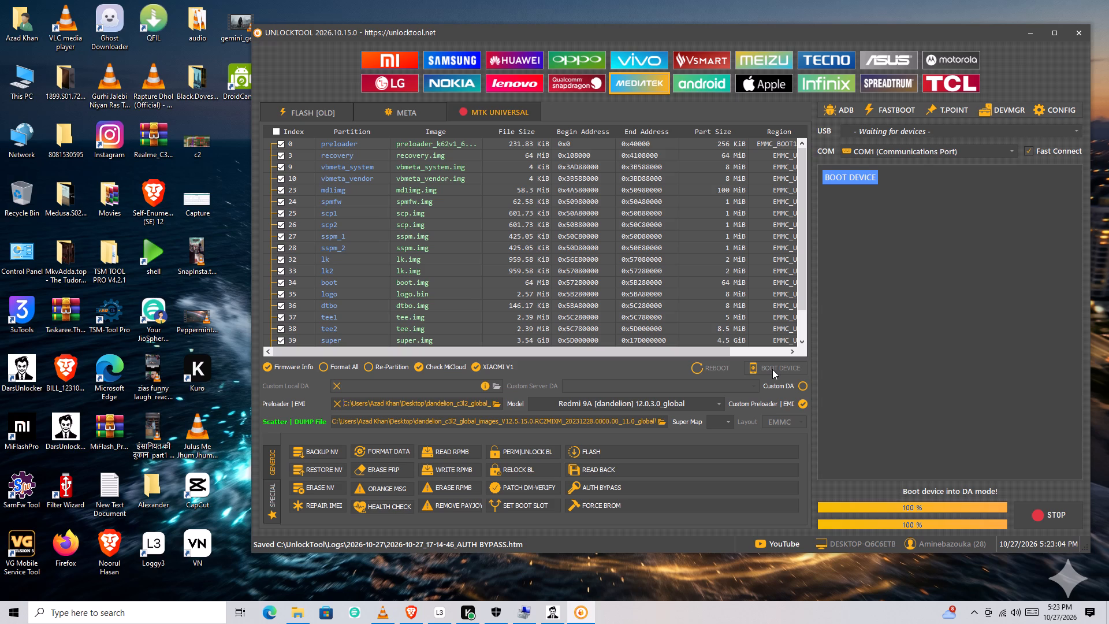
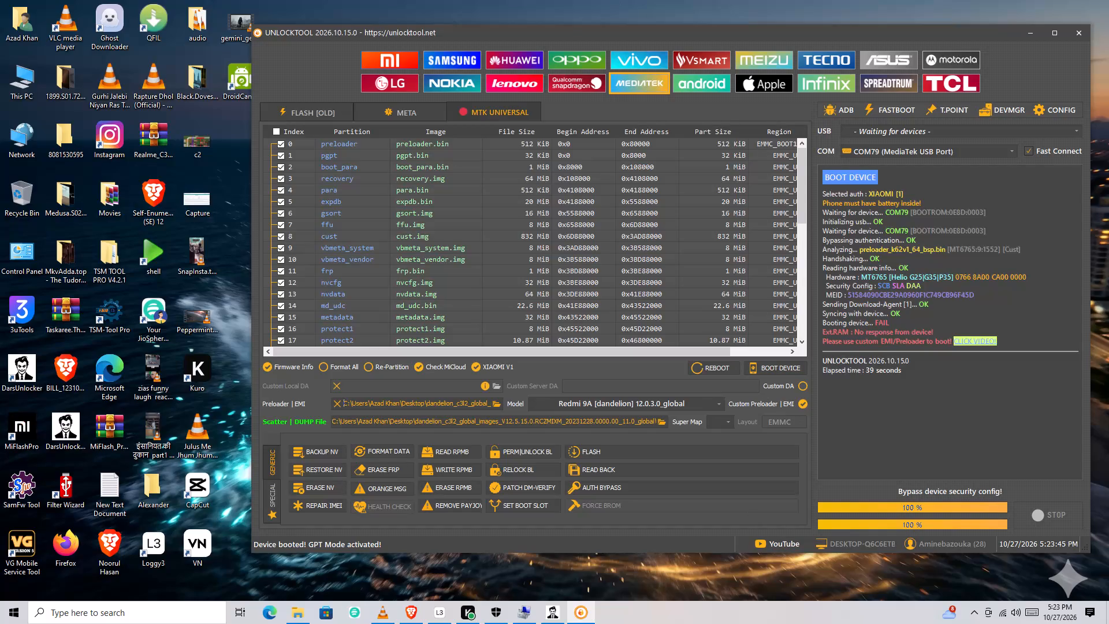
Copy the full text of the BOOT DEVICE log.
drag(820, 332, 895, 342)
click(860, 334)
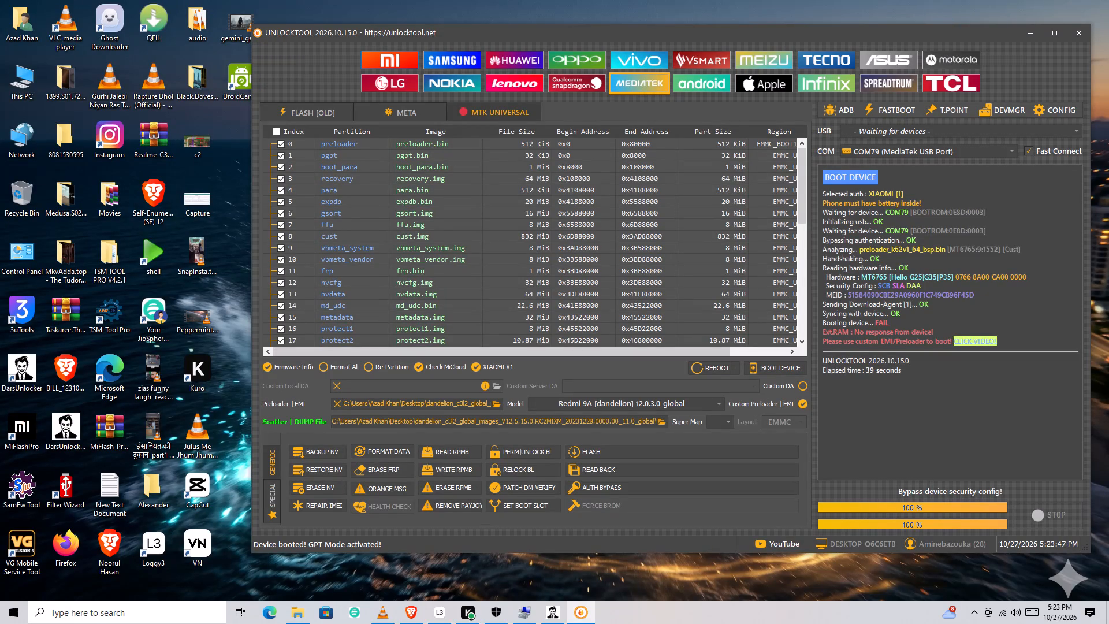
drag(821, 331, 936, 343)
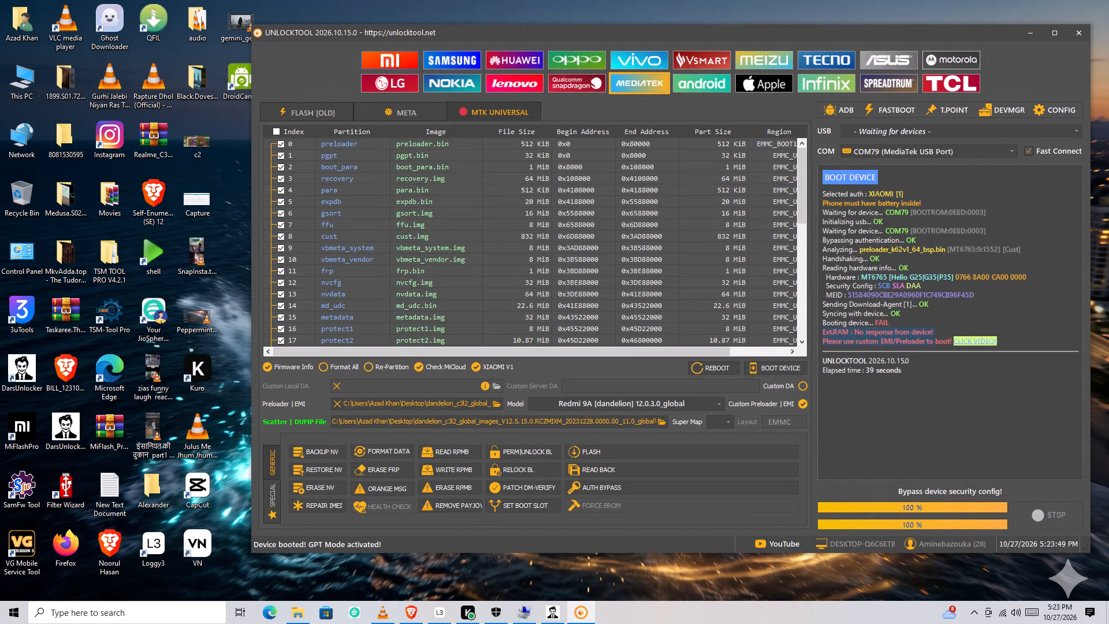
drag(936, 343, 951, 342)
right_click(951, 342)
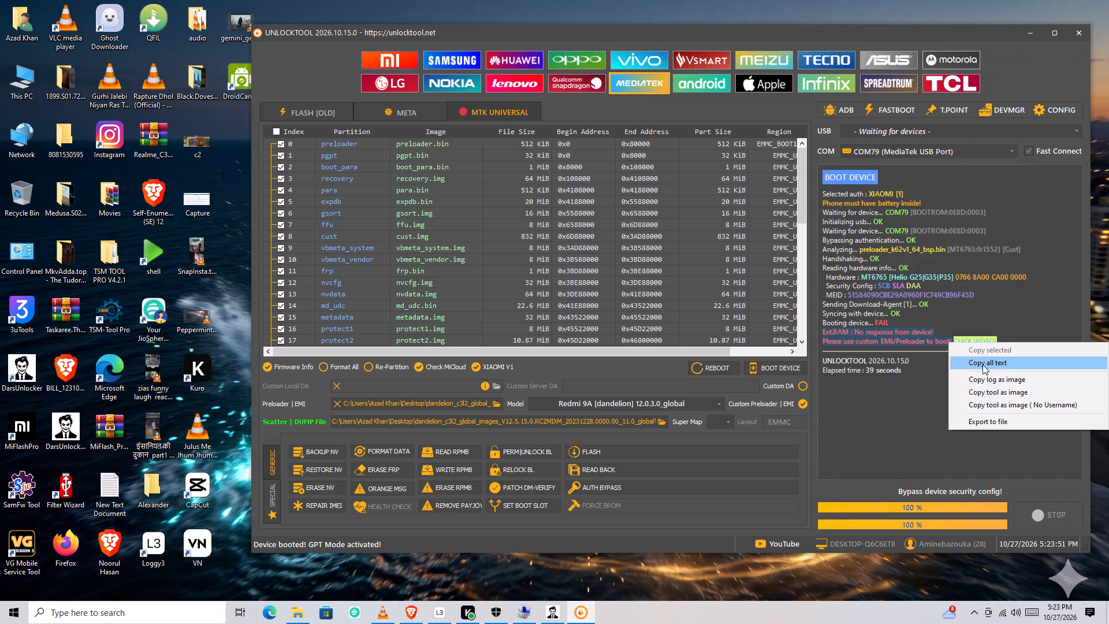
click(982, 363)
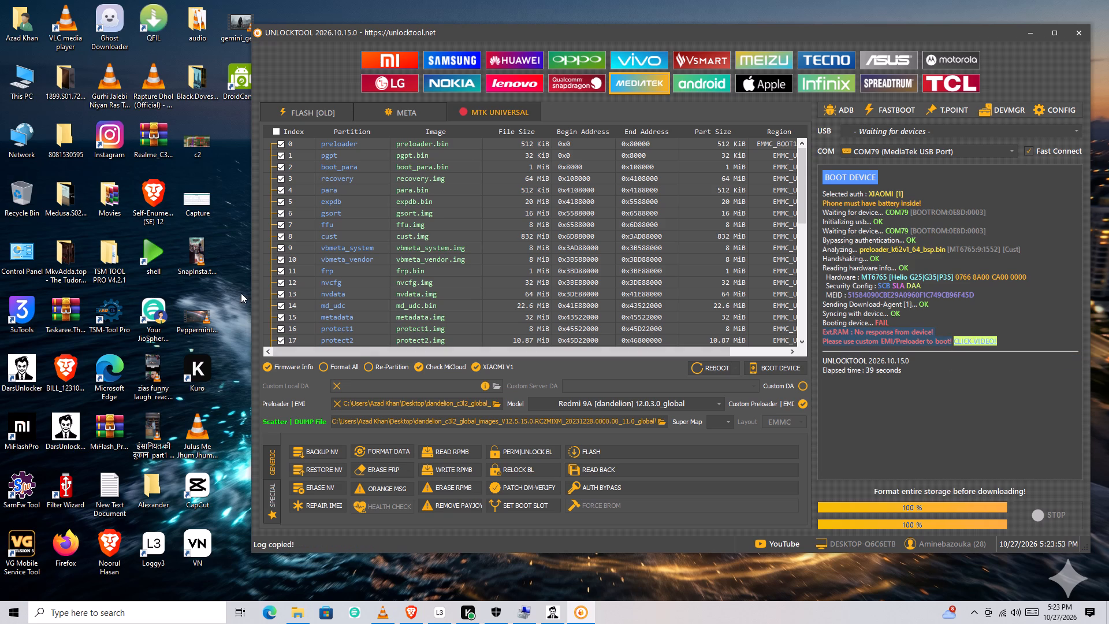
Create a new text document on the desktop, open it in Notepad and paste the copied boot log into it.
right_click(241, 293)
click(312, 387)
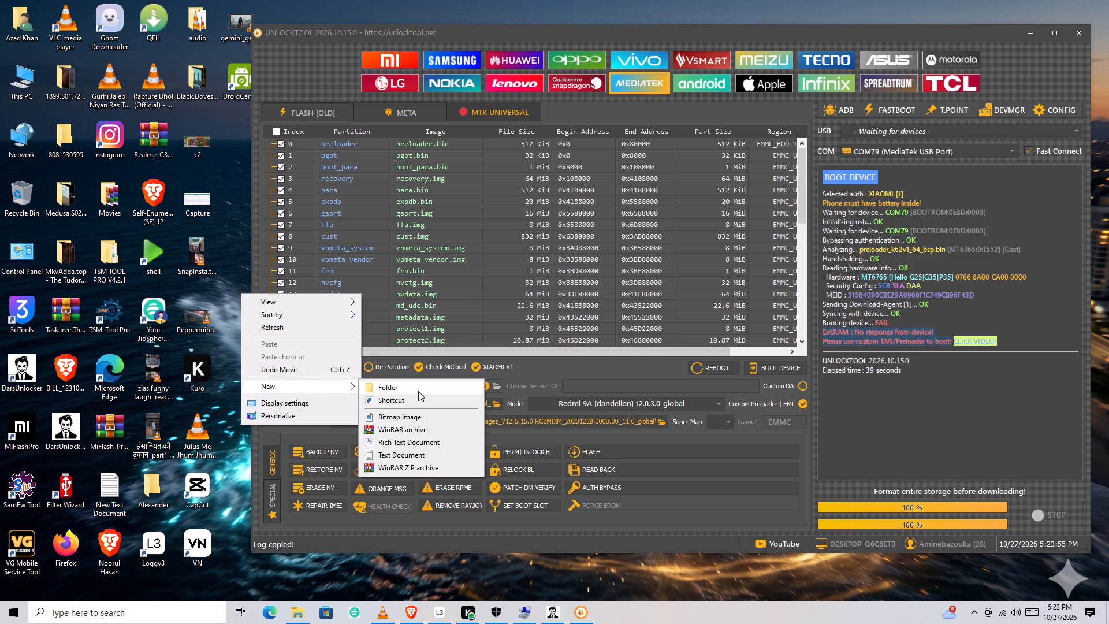
click(401, 456)
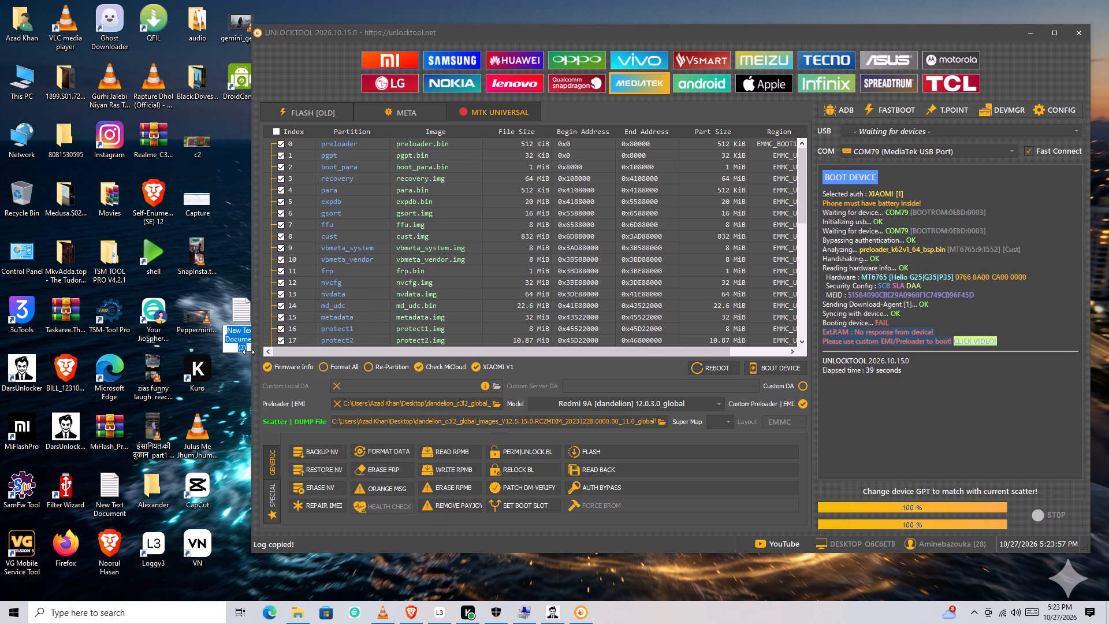
click(241, 387)
double_click(244, 343)
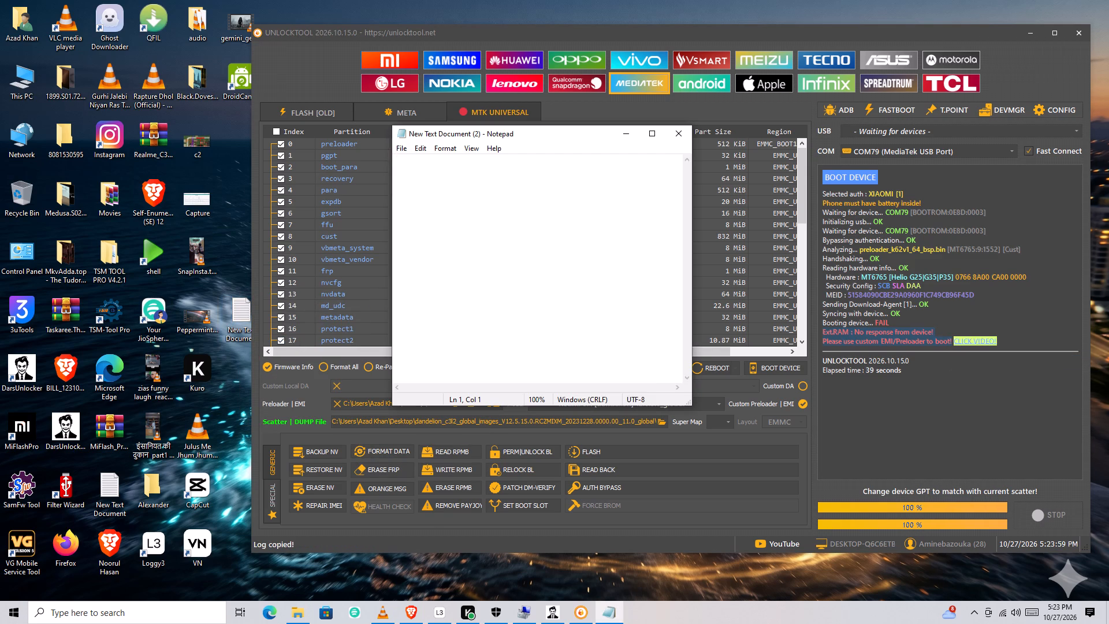
right_click(501, 254)
click(526, 305)
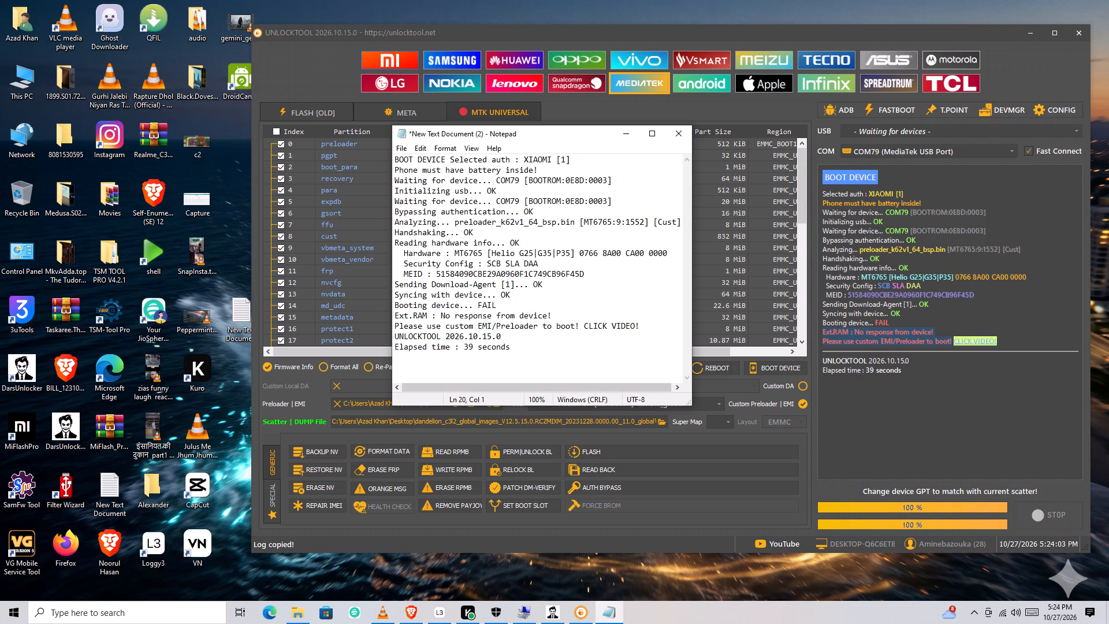
Copy "Ext.RAM : No response from device! Please use custom EMI/Preloader to boot" from the log and search YouTube for it in Brave.
drag(395, 313, 565, 322)
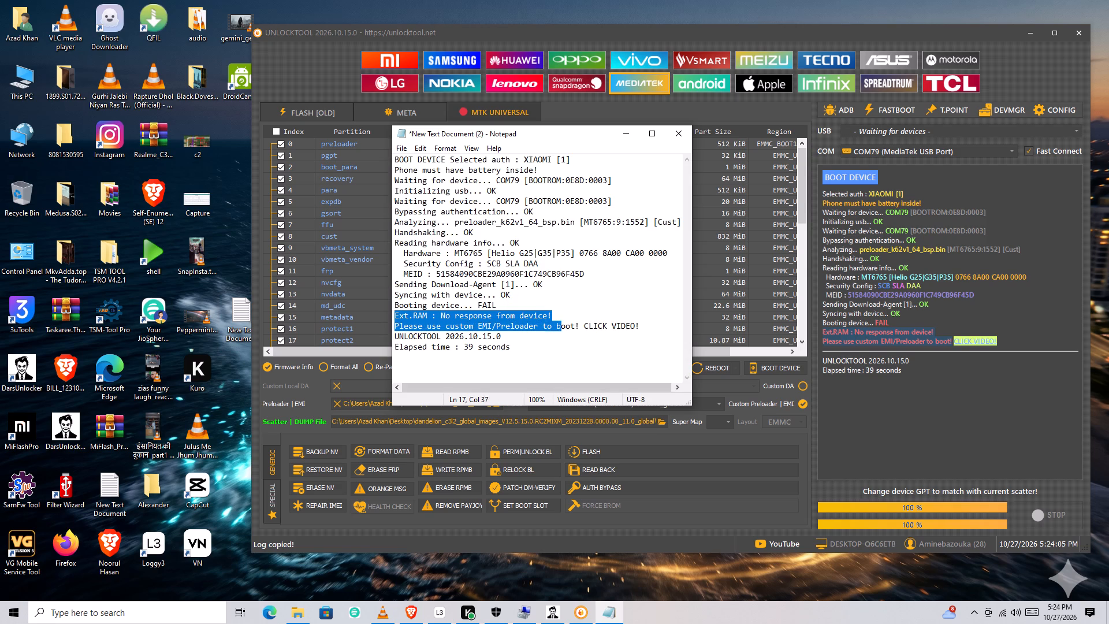
drag(565, 322, 575, 322)
right_click(571, 324)
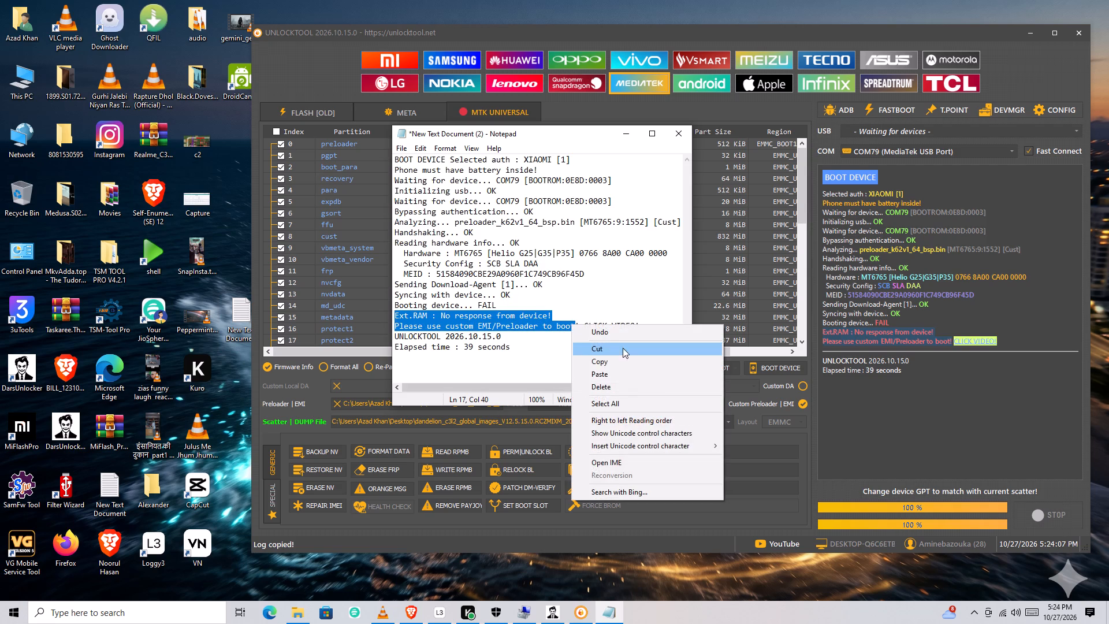
click(615, 359)
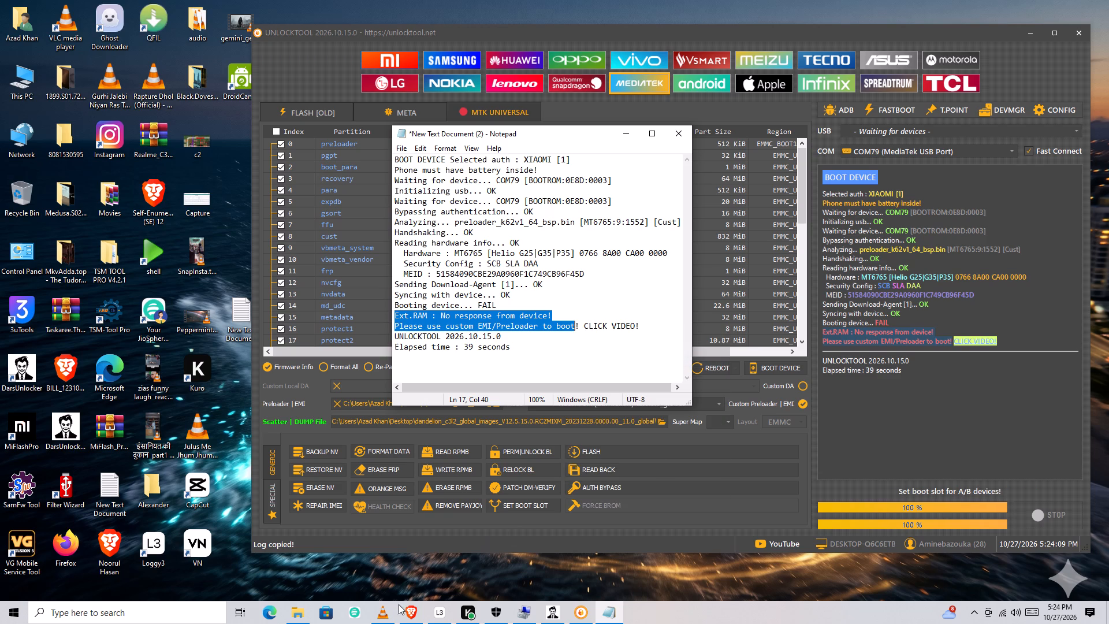
click(405, 609)
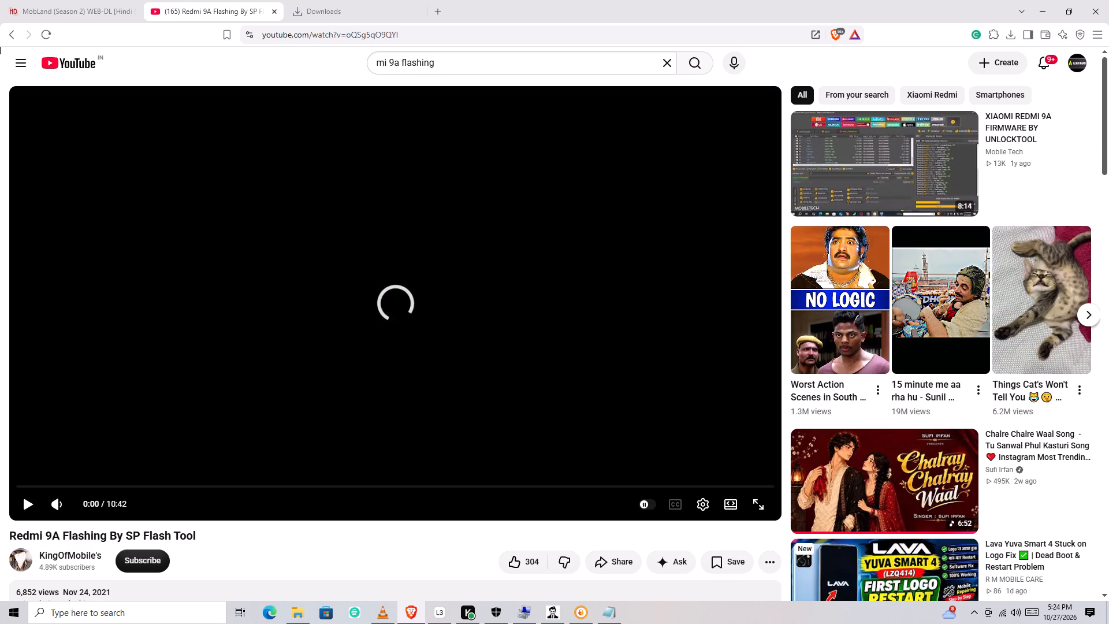
triple_click(441, 59)
right_click(441, 59)
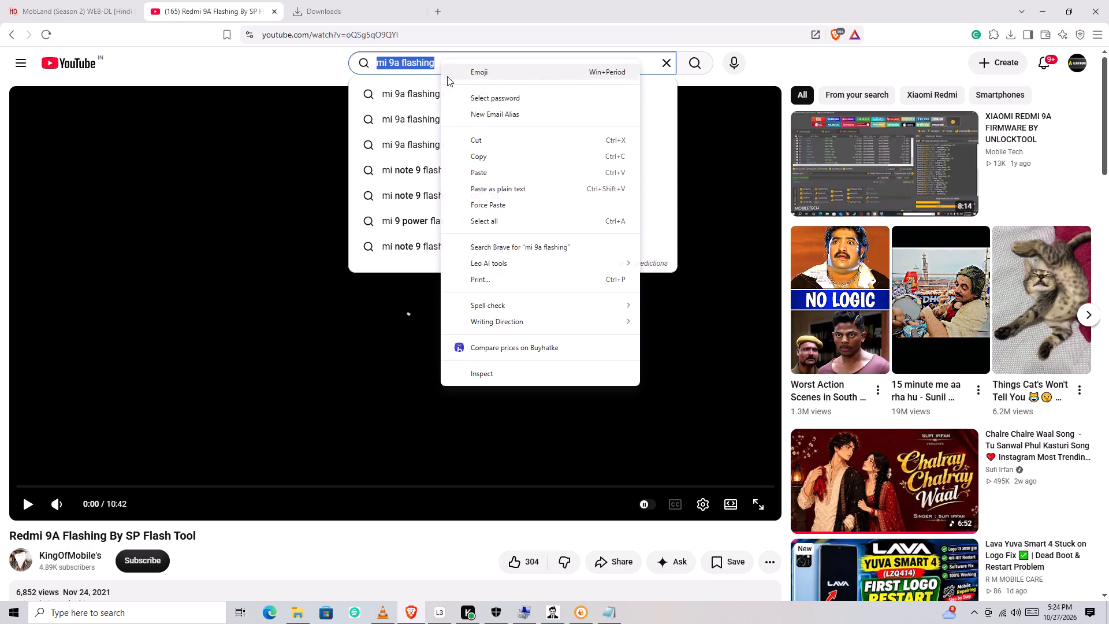
click(462, 172)
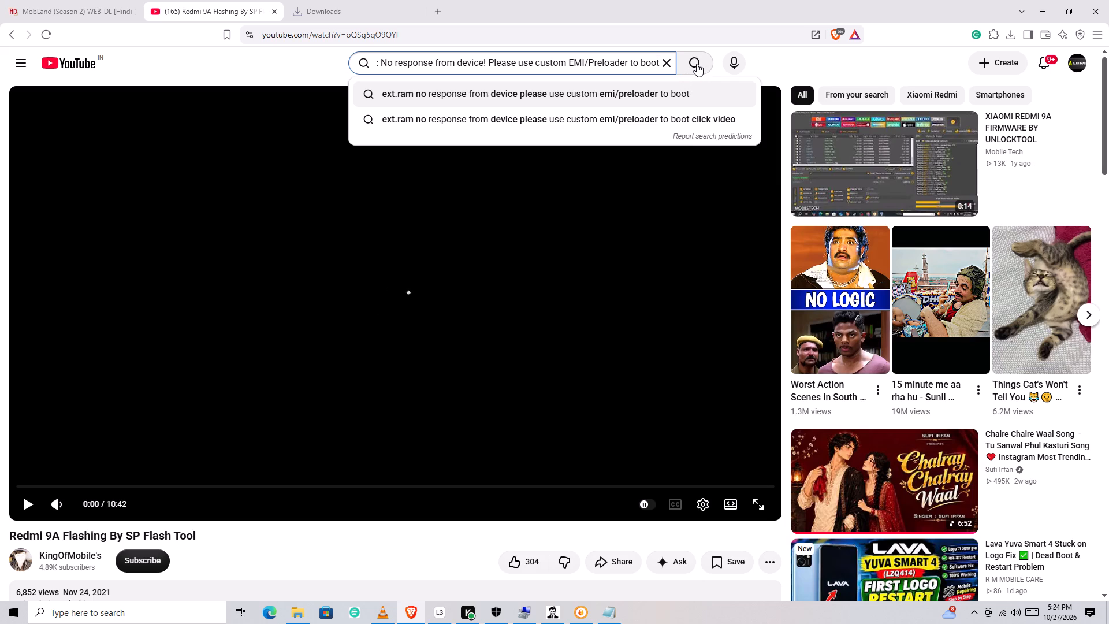
click(697, 64)
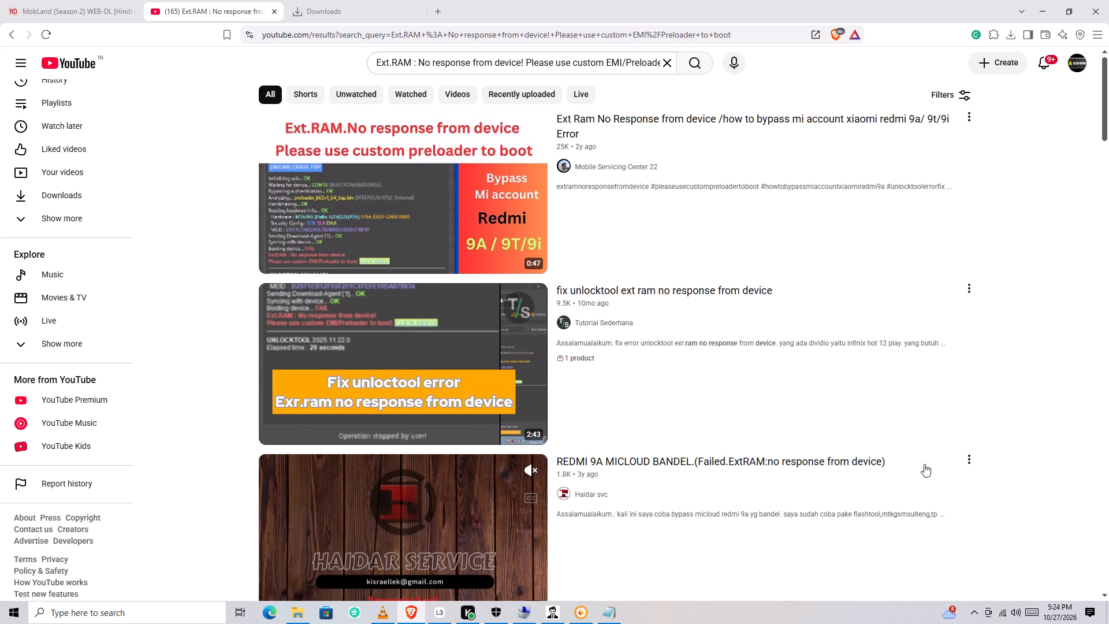
Look through the YouTube results for a video on fixing the Redmi 9A Ext.RAM and custom preloader boot error in UnlockTool.
scroll(924, 464, down, 2)
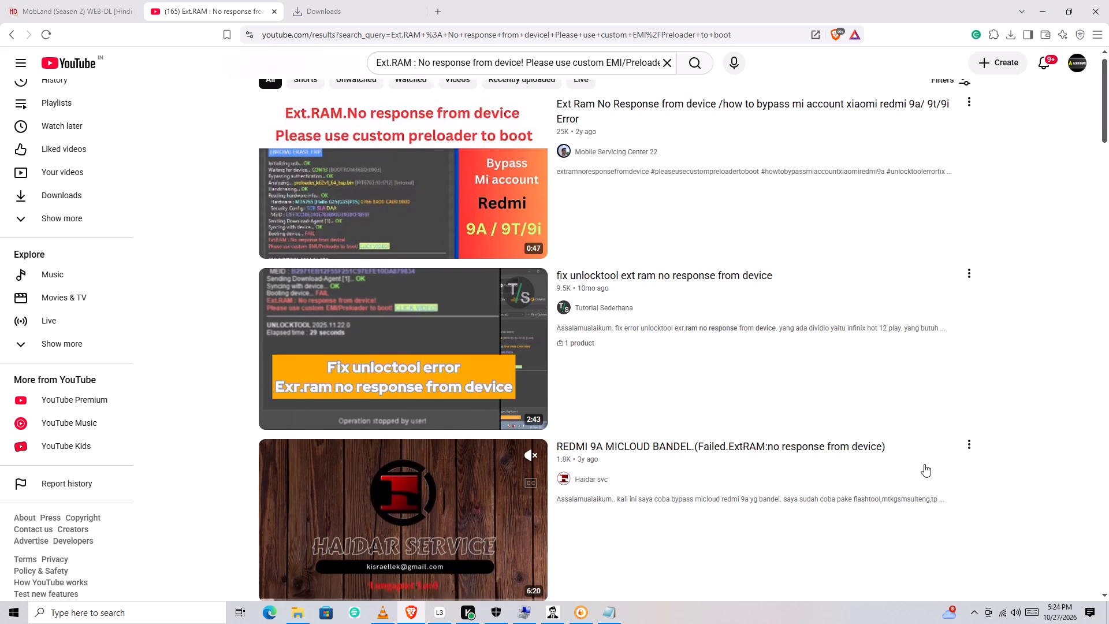
scroll(924, 464, down, 2)
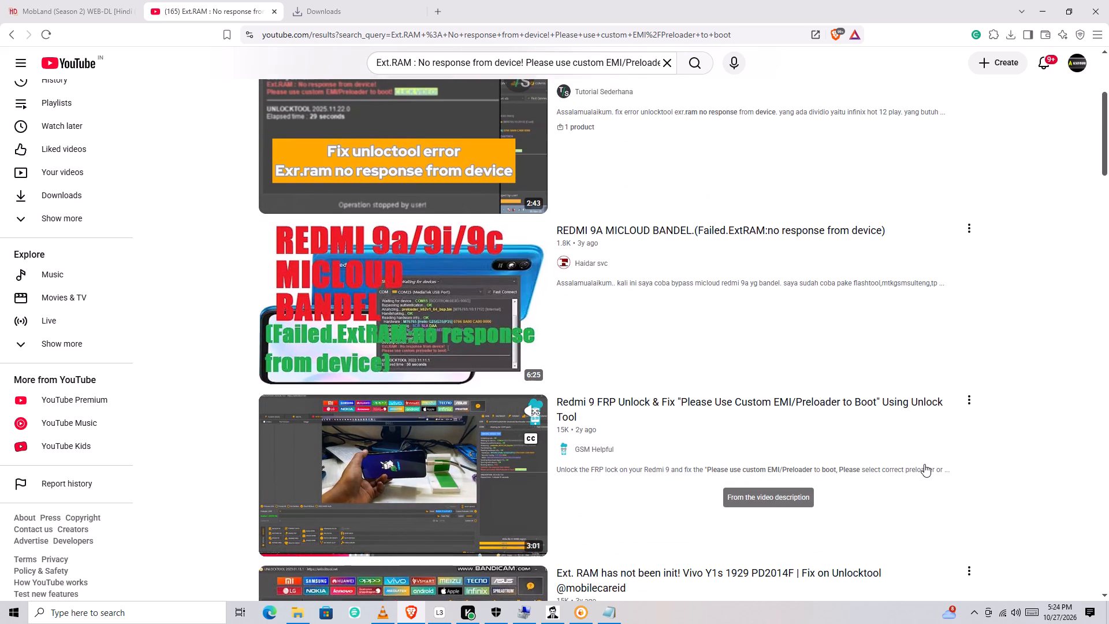
scroll(924, 464, down, 1)
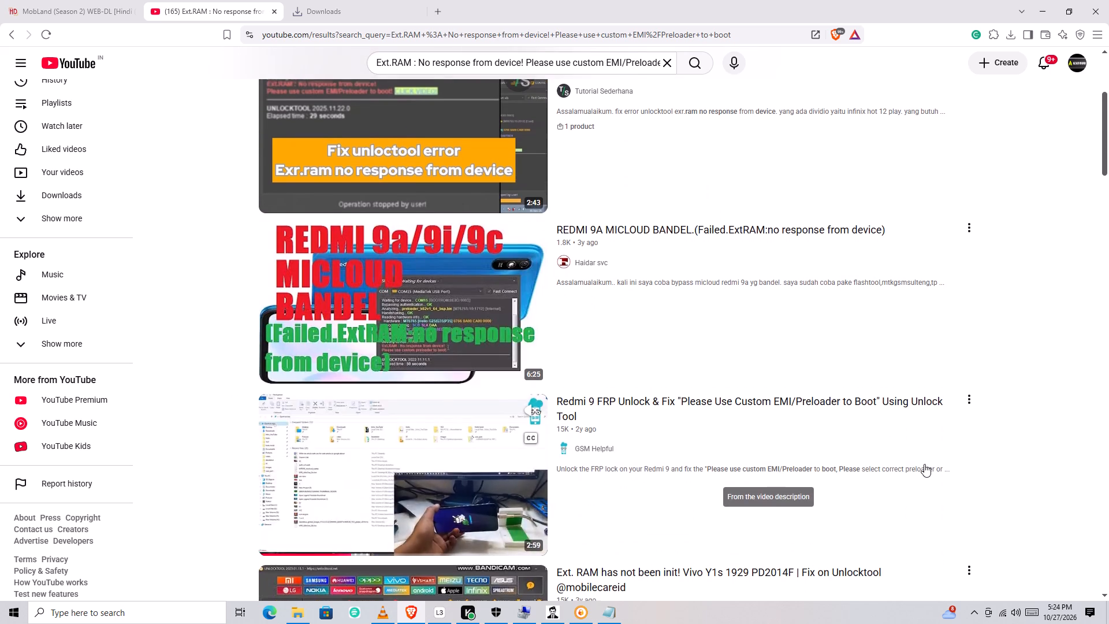
scroll(924, 464, down, 2)
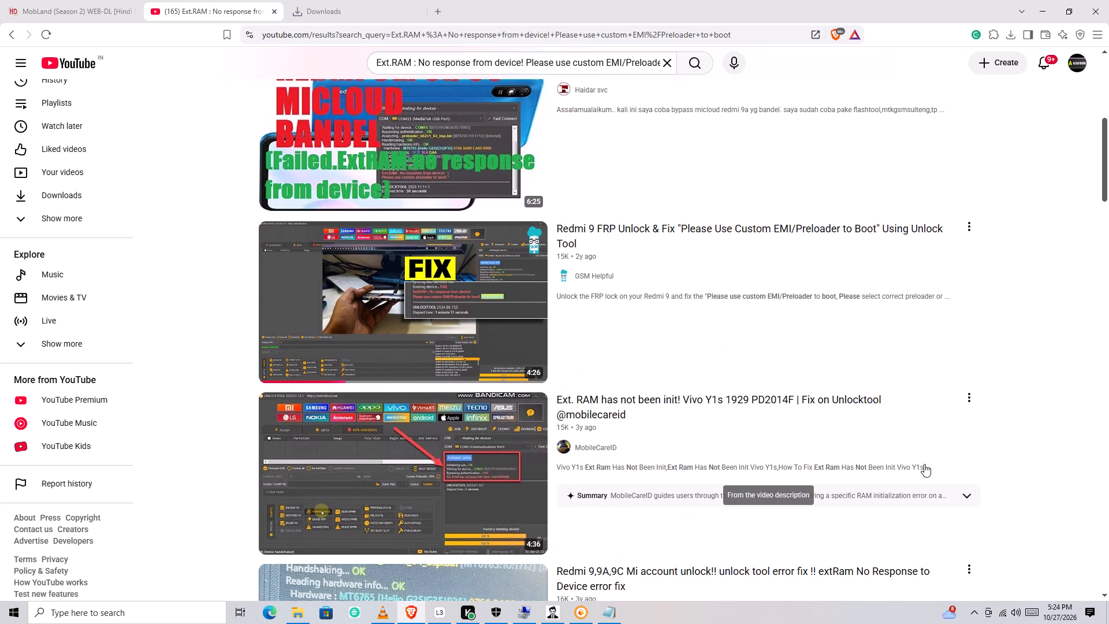
scroll(924, 464, down, 4)
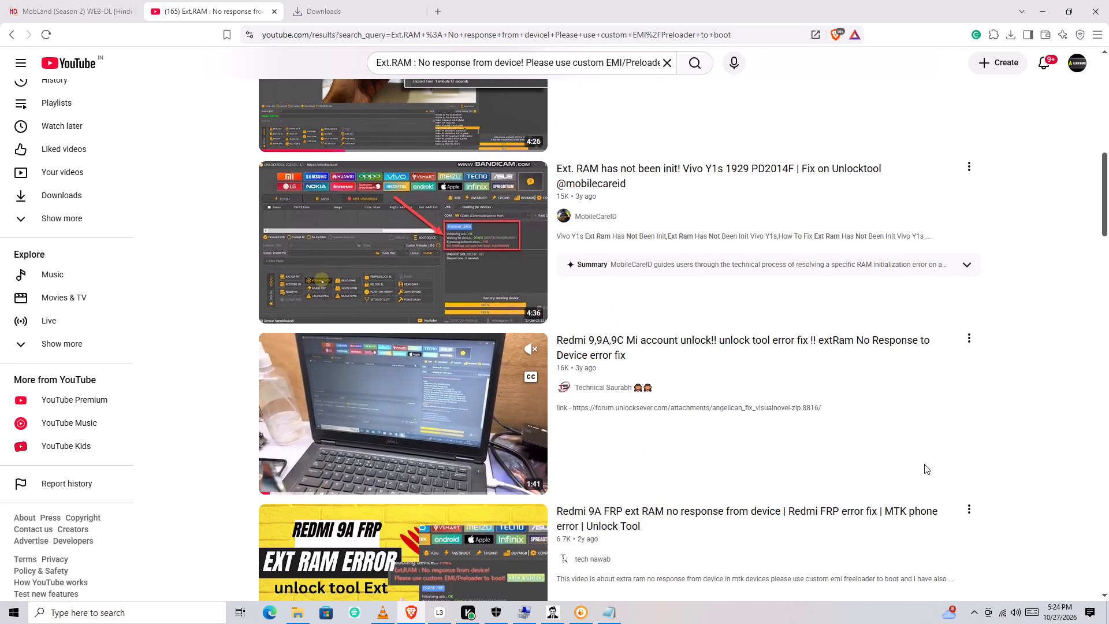
scroll(924, 464, down, 4)
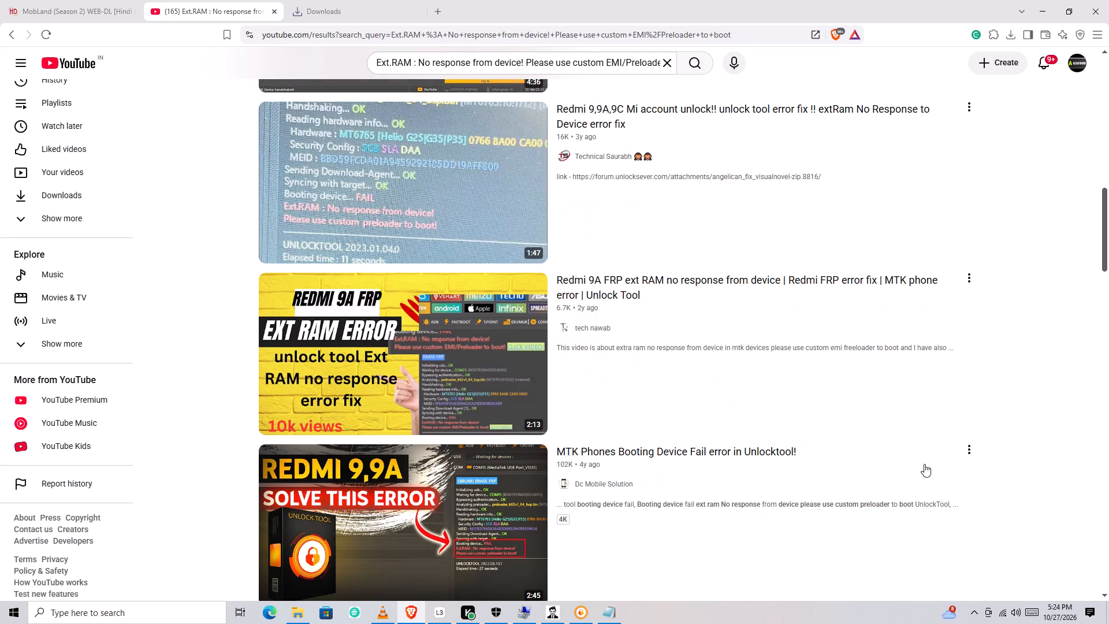
scroll(924, 464, down, 4)
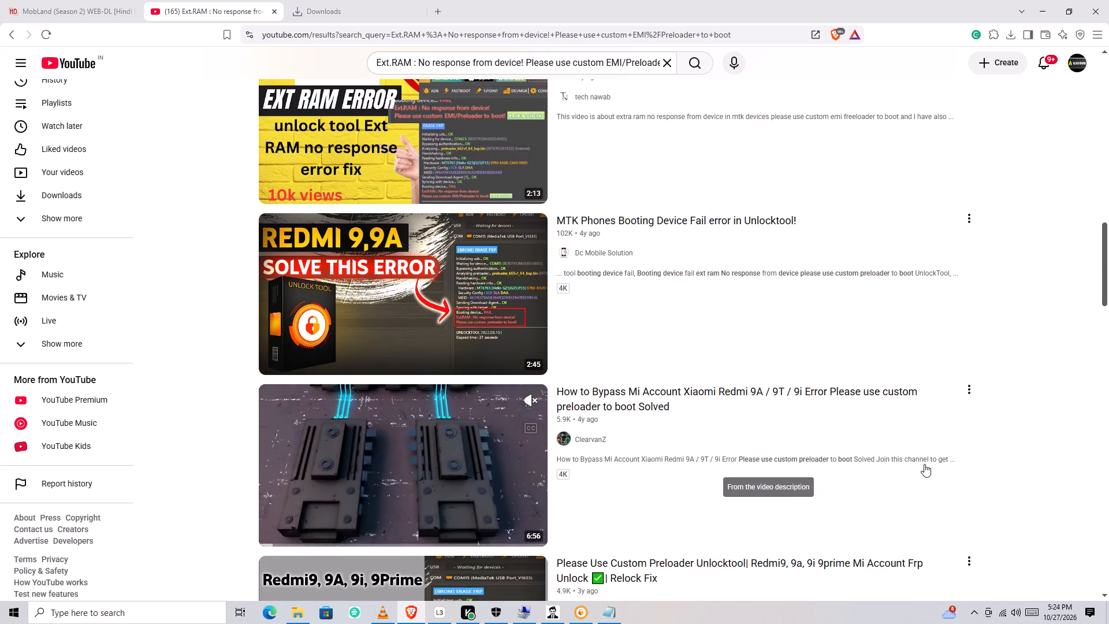
scroll(924, 464, down, 8)
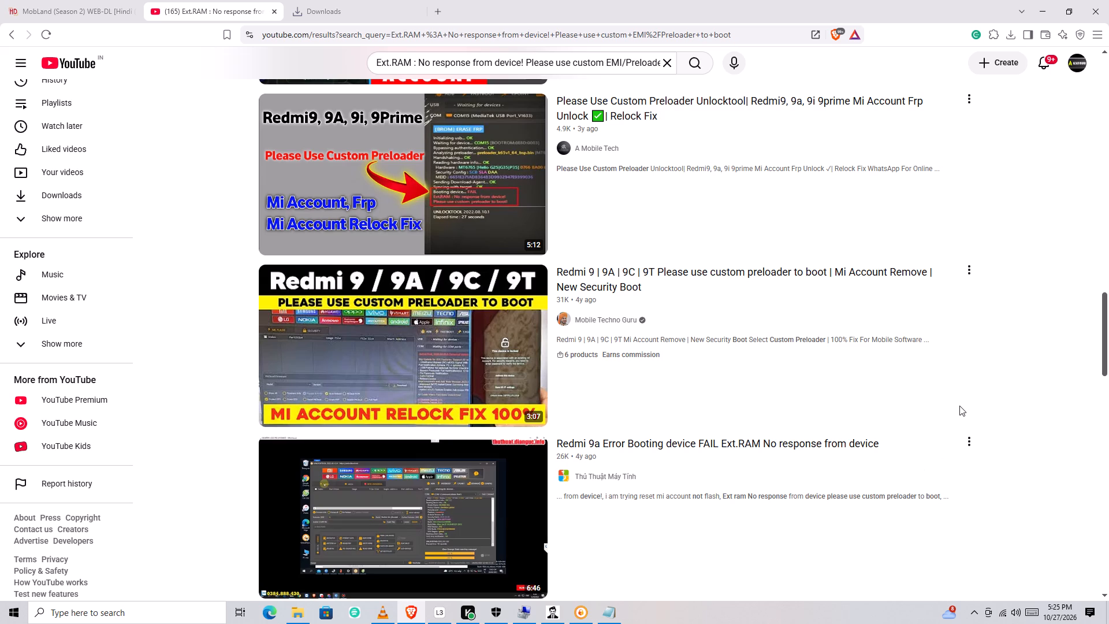
scroll(949, 411, down, 3)
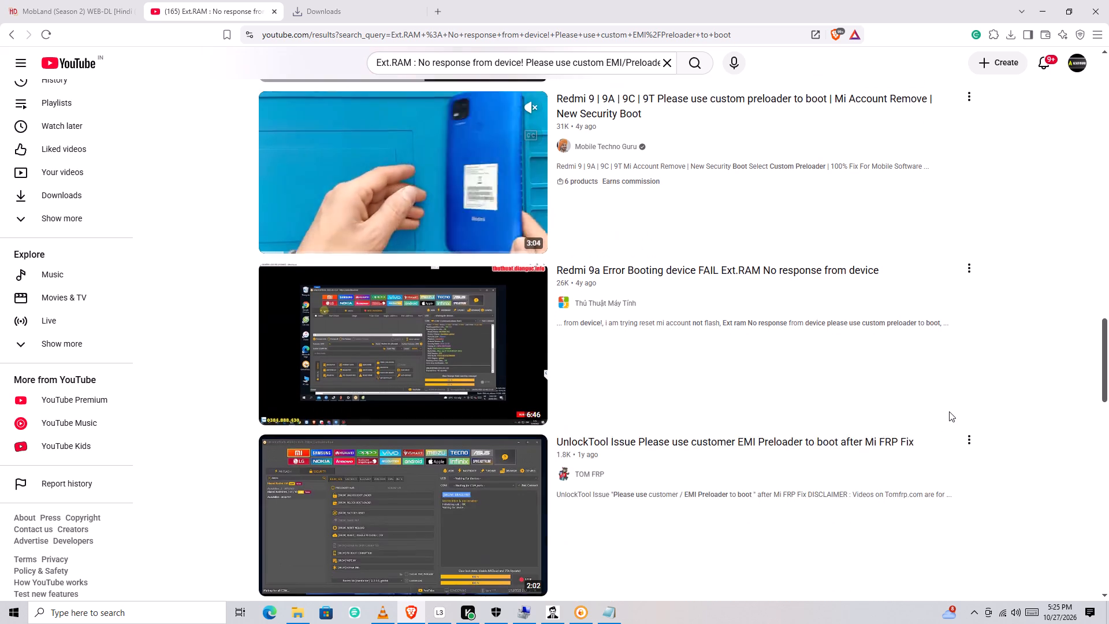
scroll(949, 411, down, 3)
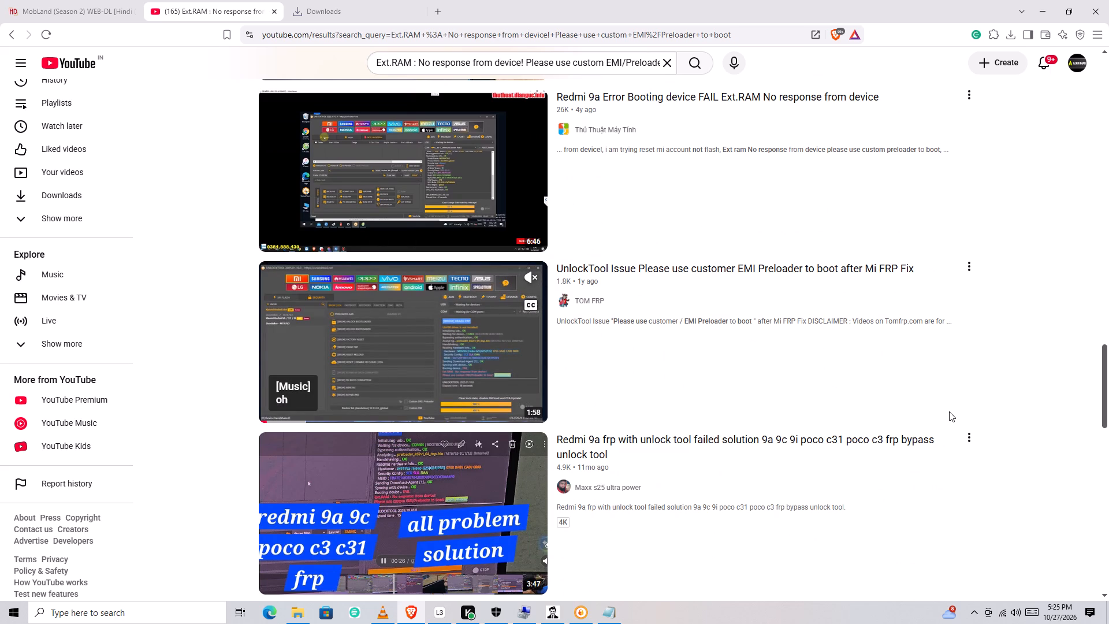
scroll(949, 411, down, 4)
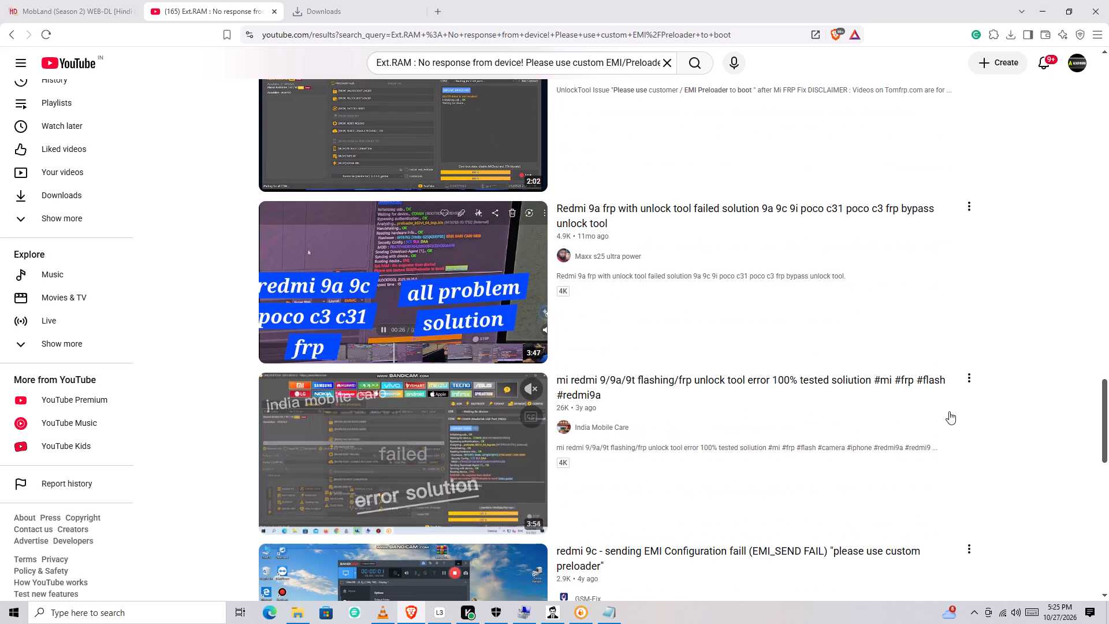
scroll(949, 411, down, 4)
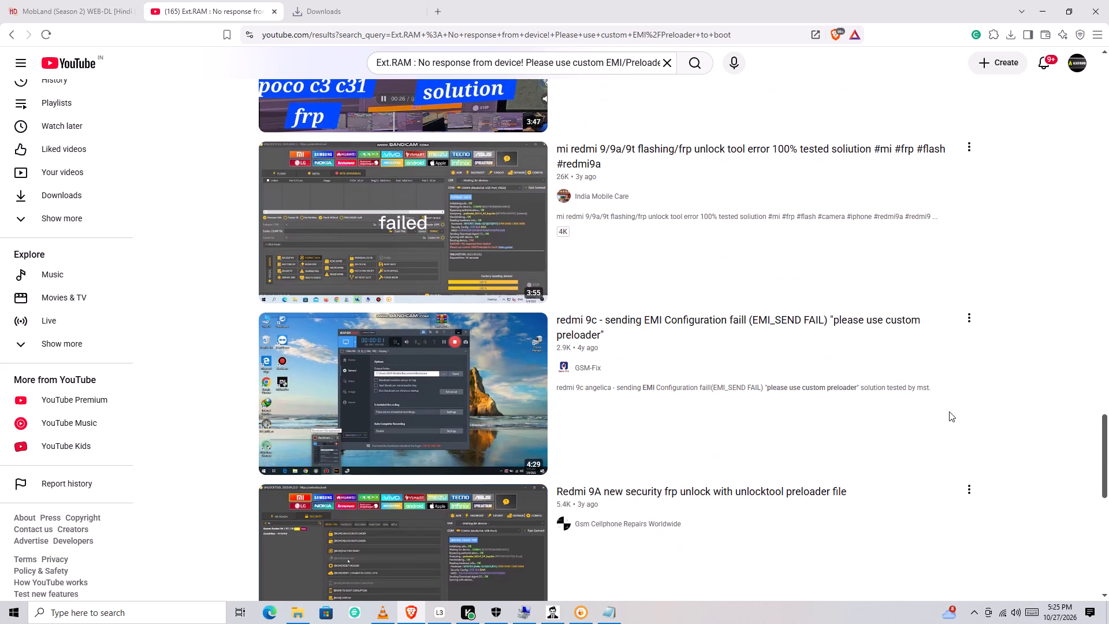
scroll(949, 411, down, 6)
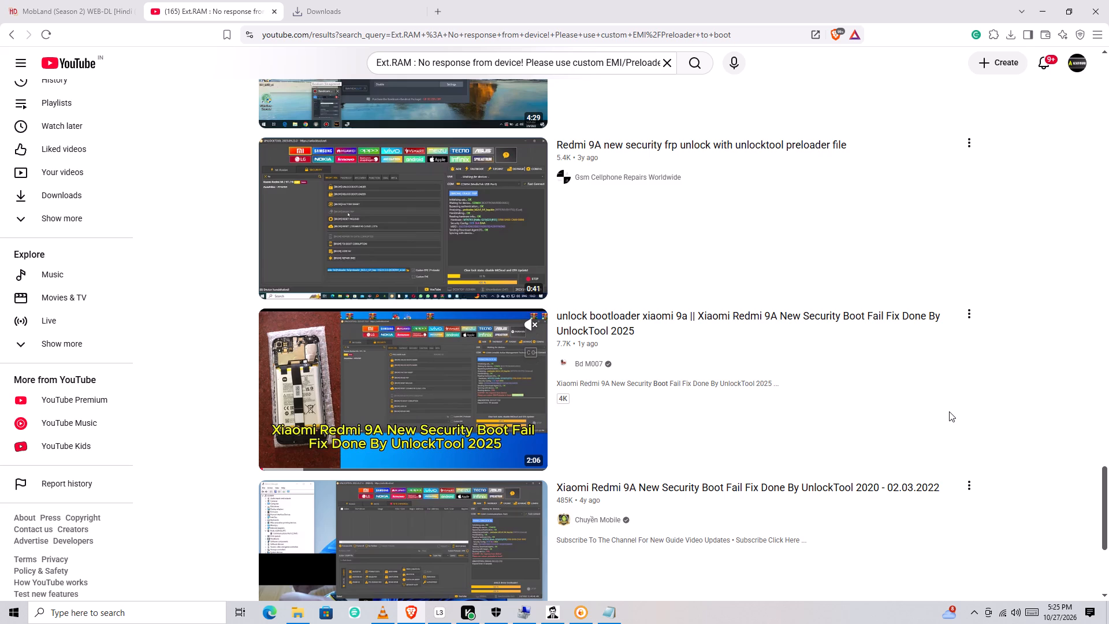
scroll(949, 411, down, 6)
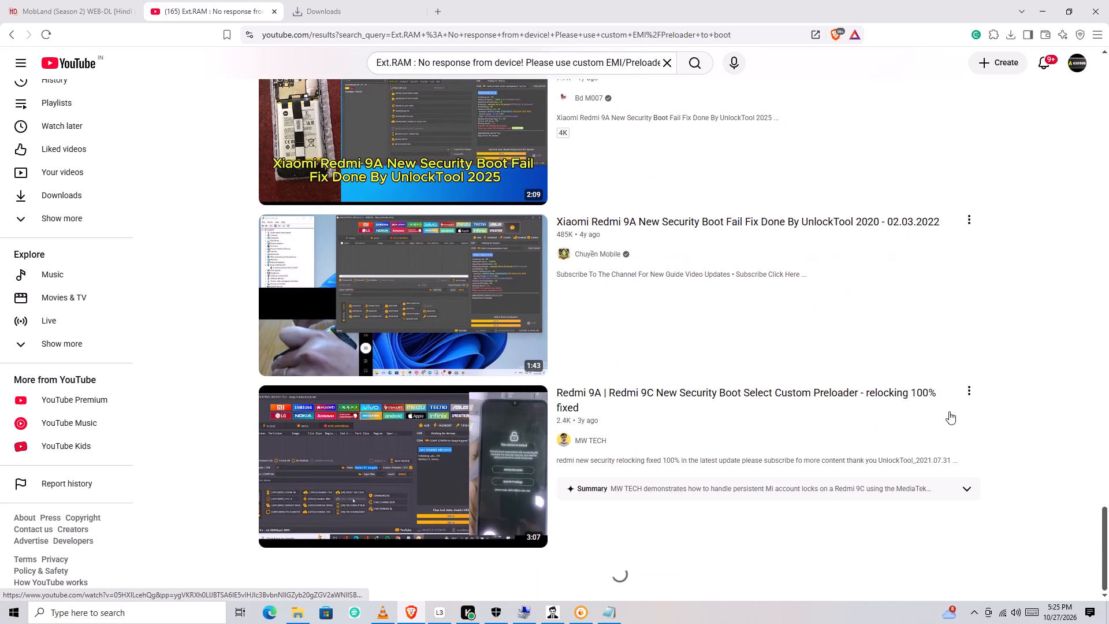
scroll(949, 411, down, 3)
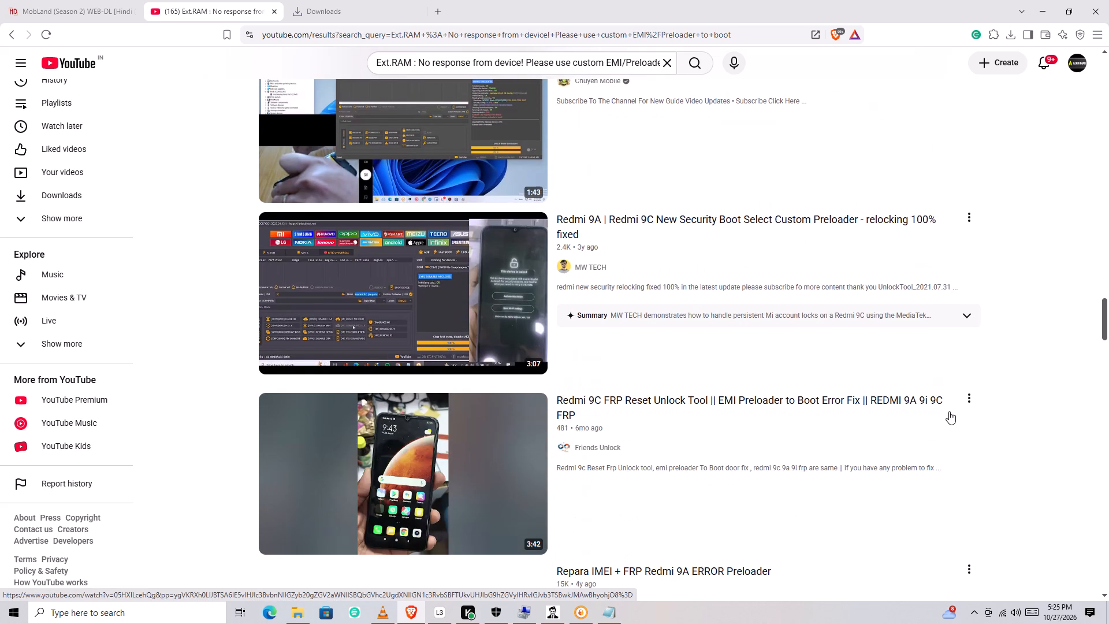
scroll(949, 411, down, 4)
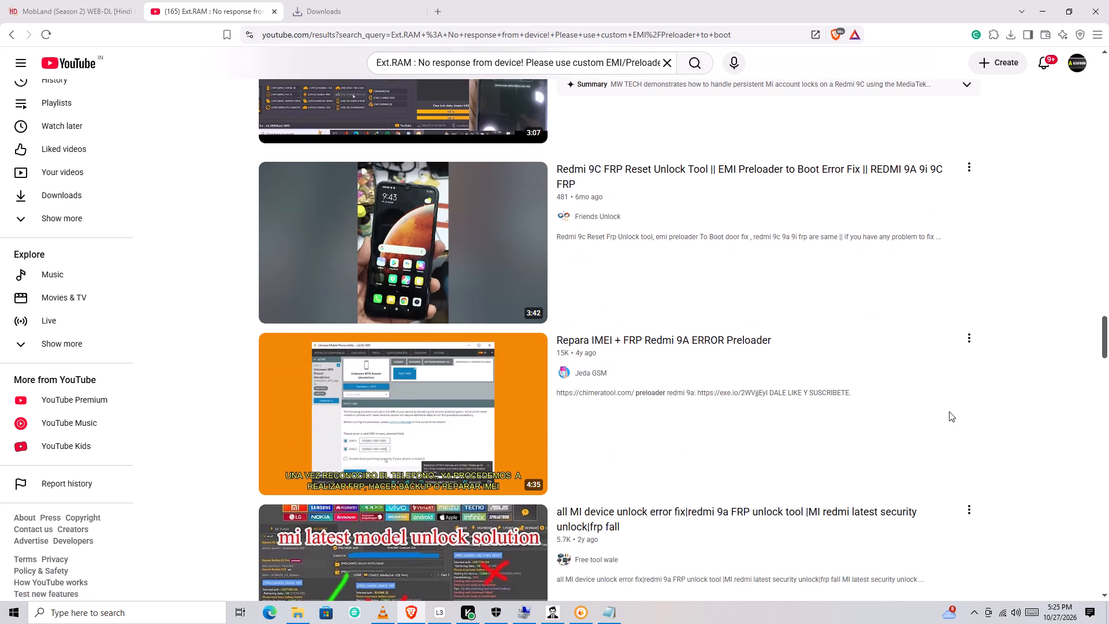
scroll(949, 411, down, 2)
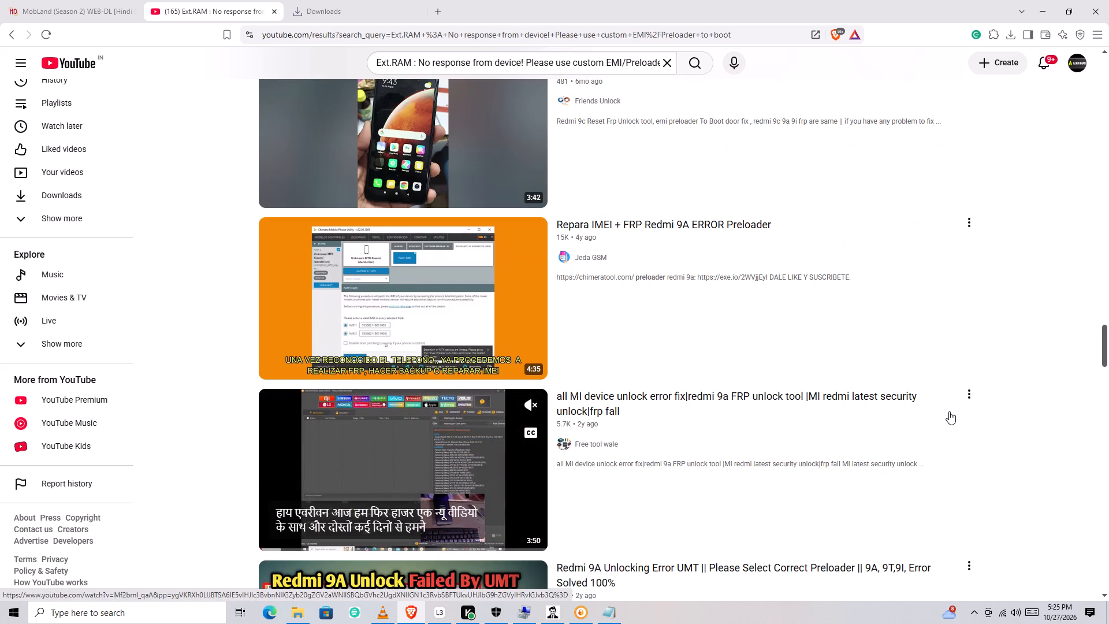
scroll(949, 411, down, 4)
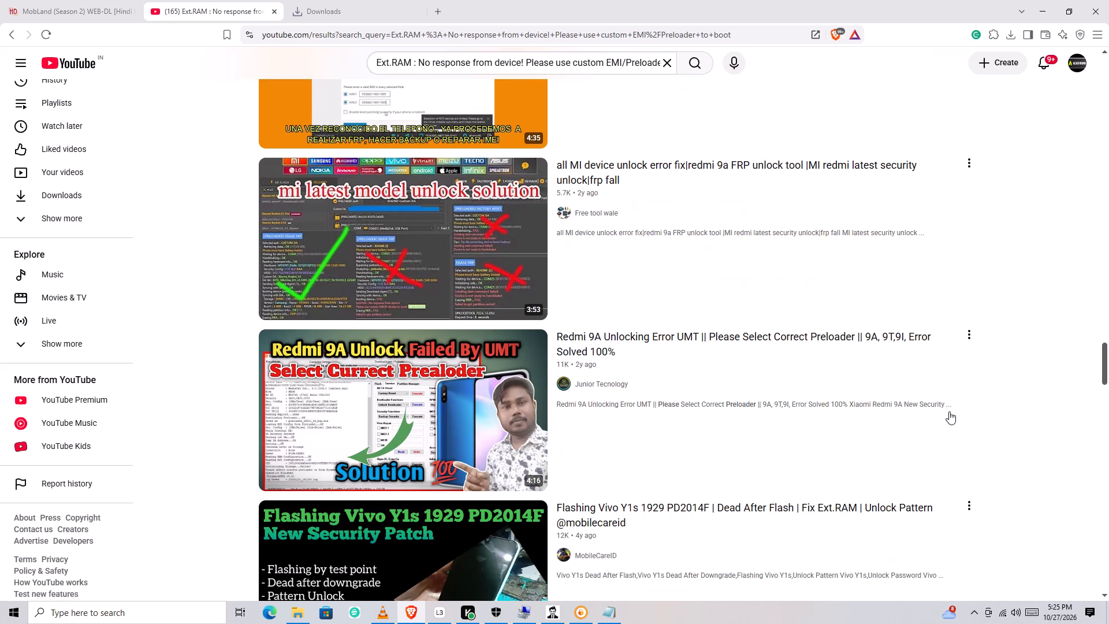
scroll(949, 411, down, 6)
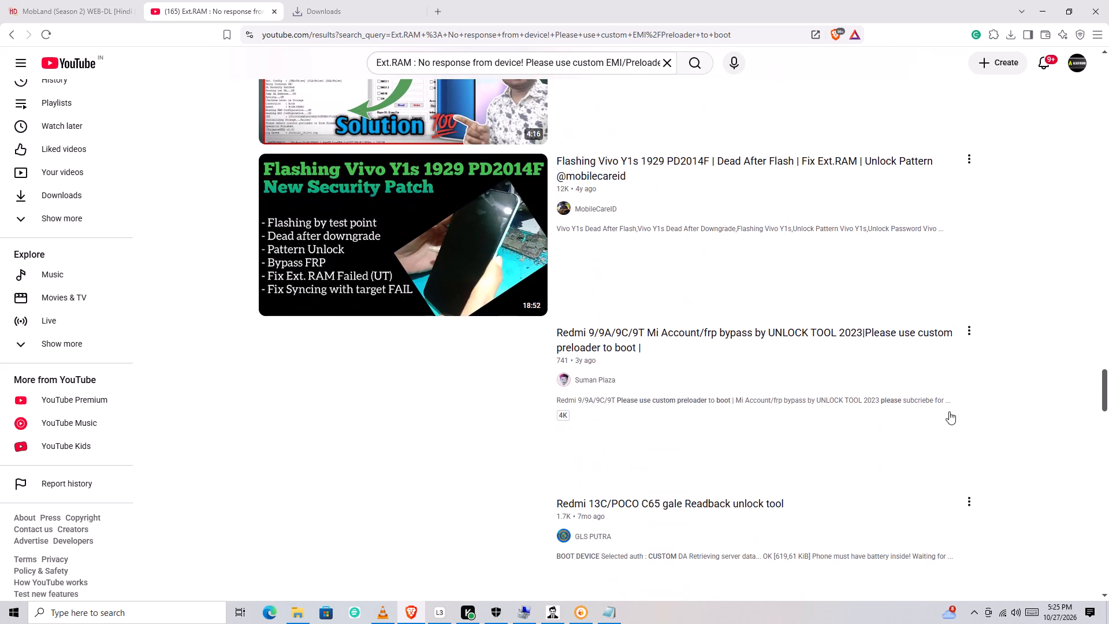
scroll(949, 411, down, 4)
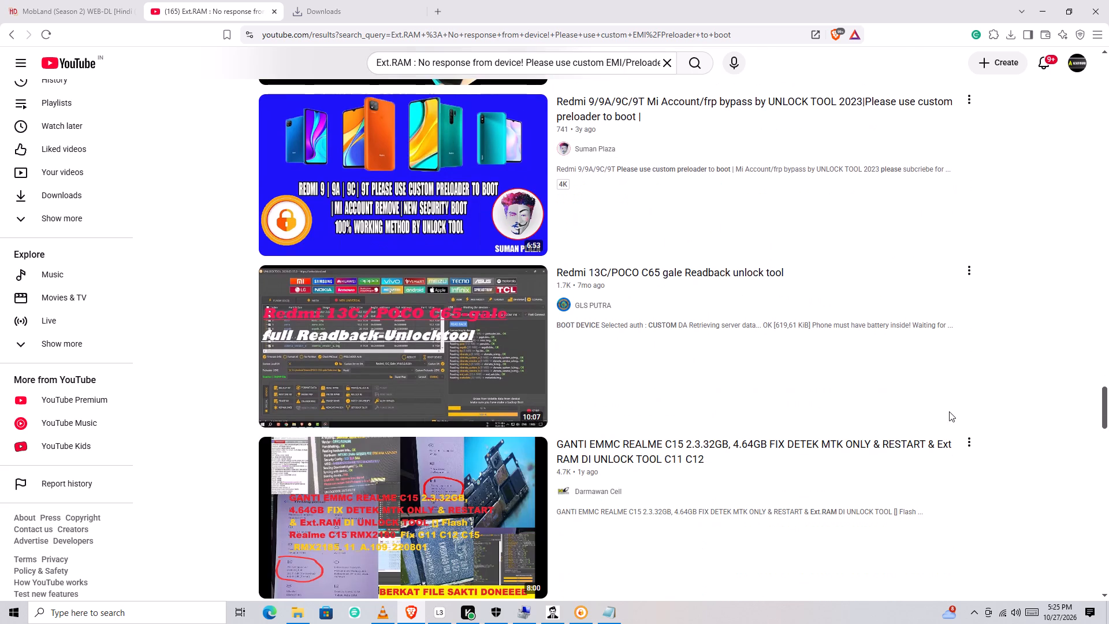
Examine the remaining YouTube results for a Redmi 9A fix to the Ext.RAM custom preloader boot error.
scroll(949, 411, down, 4)
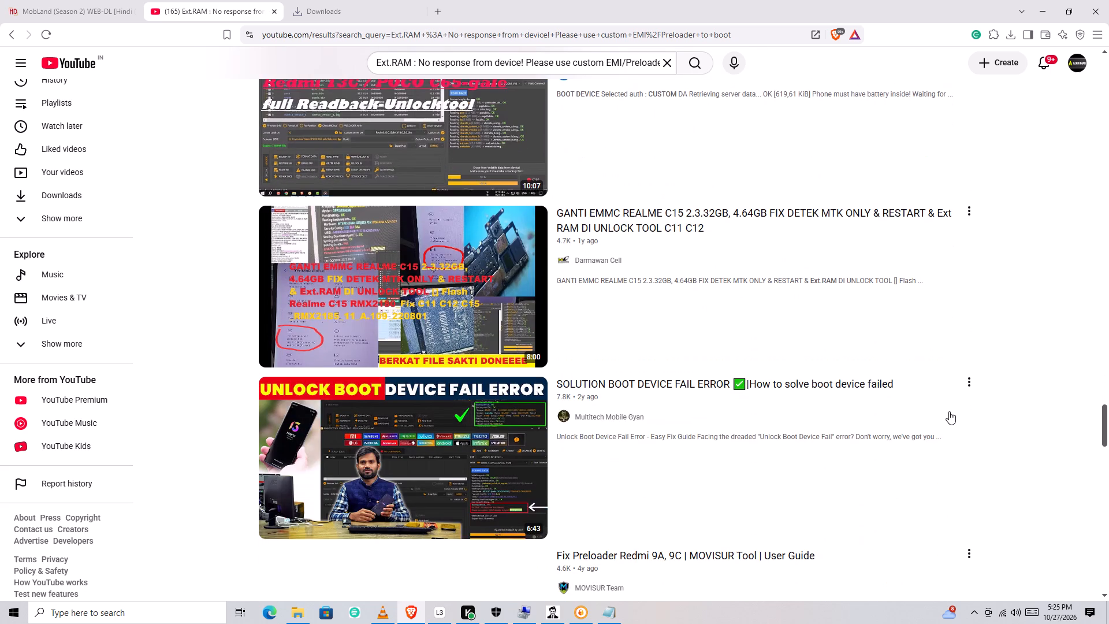
scroll(949, 411, down, 8)
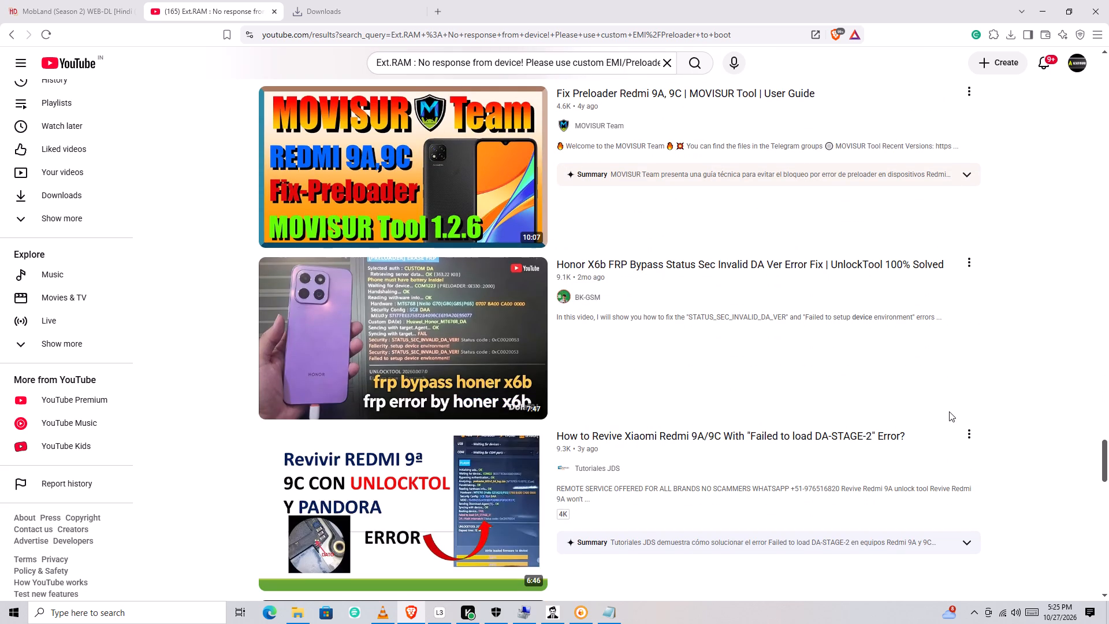
scroll(948, 411, down, 4)
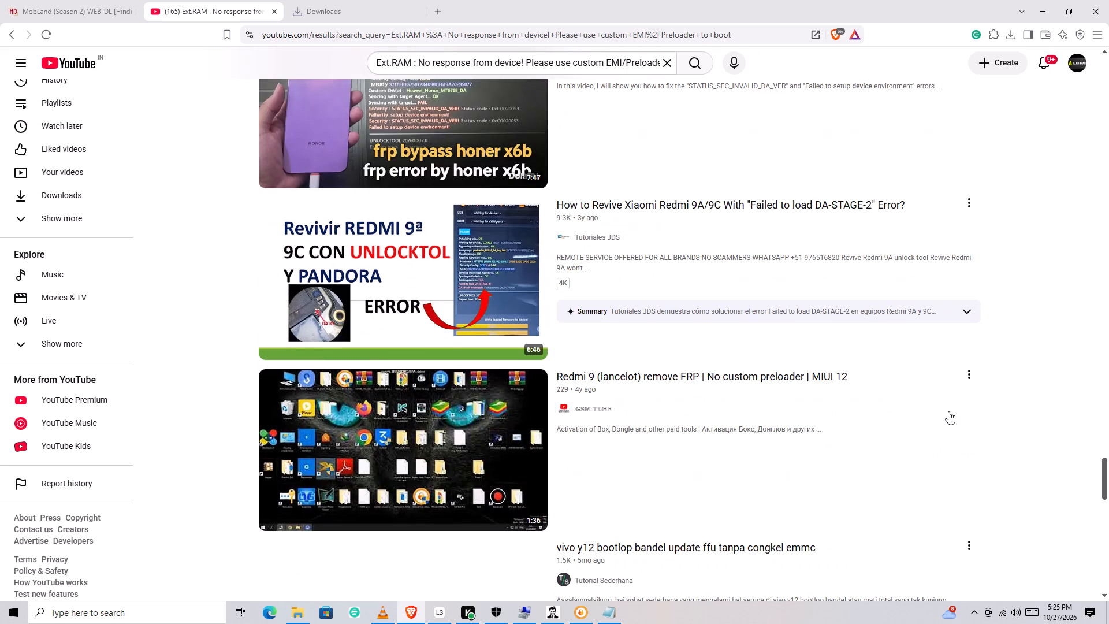
scroll(948, 411, down, 10)
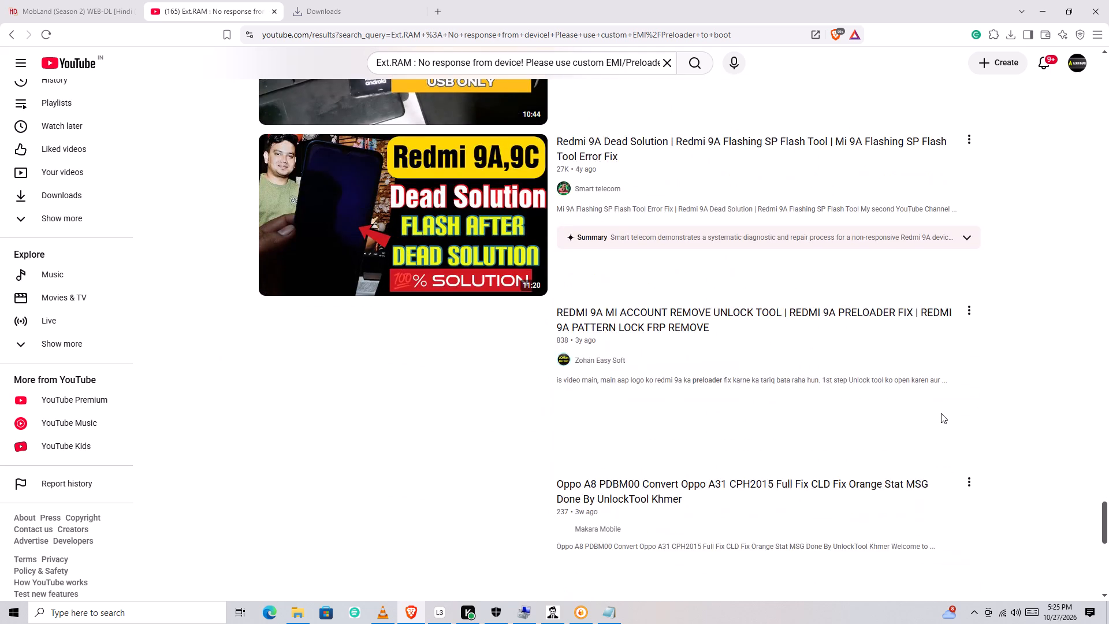
scroll(941, 413, up, 20)
scroll(941, 413, up, 20)
scroll(941, 413, up, 4)
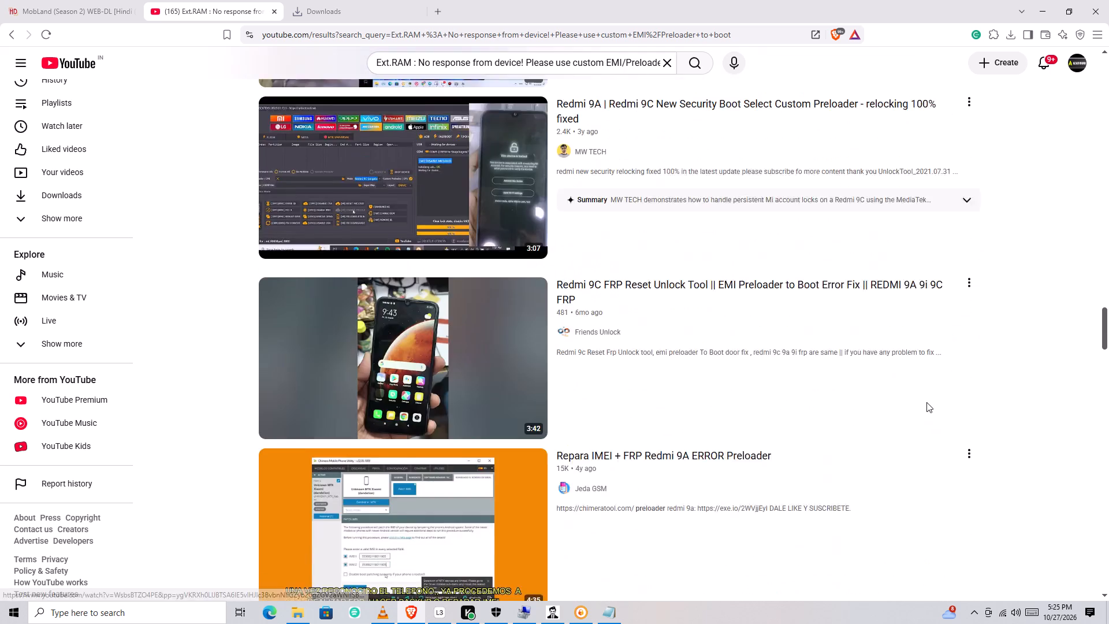
scroll(926, 402, up, 20)
scroll(926, 402, up, 20)
scroll(926, 402, up, 9)
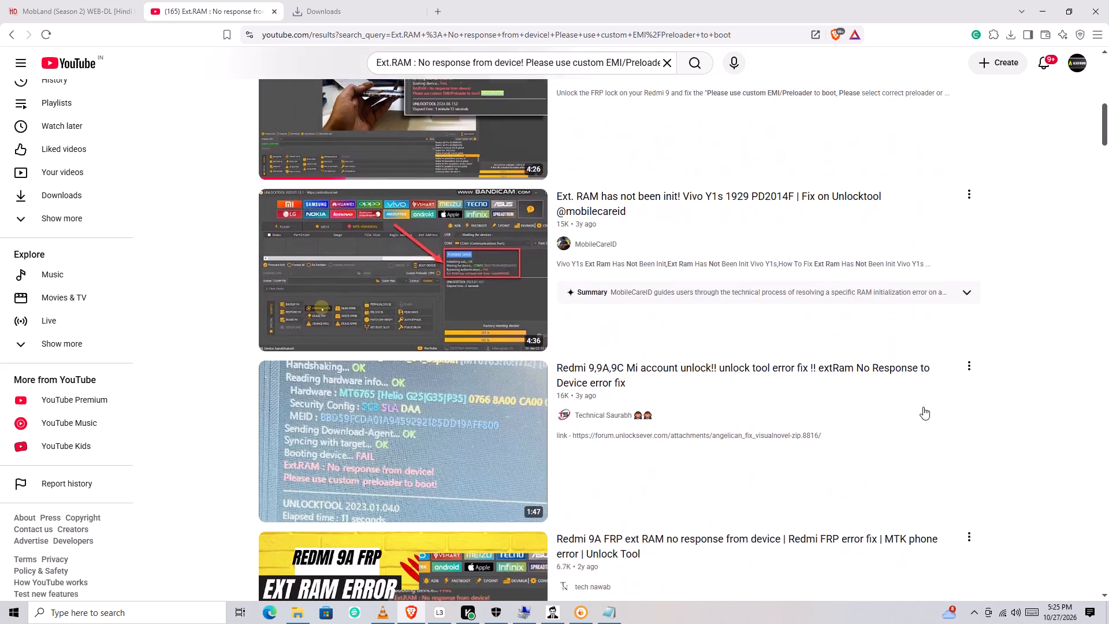
scroll(923, 407, up, 20)
scroll(923, 407, up, 11)
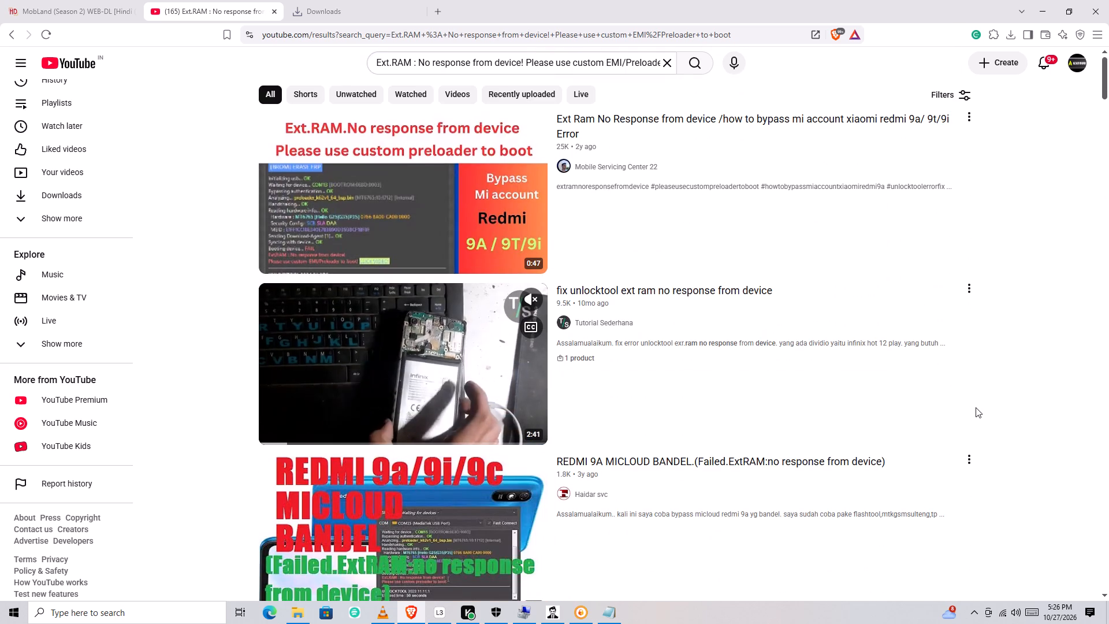
Watch Mobile Servicing Center 22's "Ext Ram No Response from device" video for the Redmi 9A/9T/9i, pause it and minimize the browser.
click(345, 204)
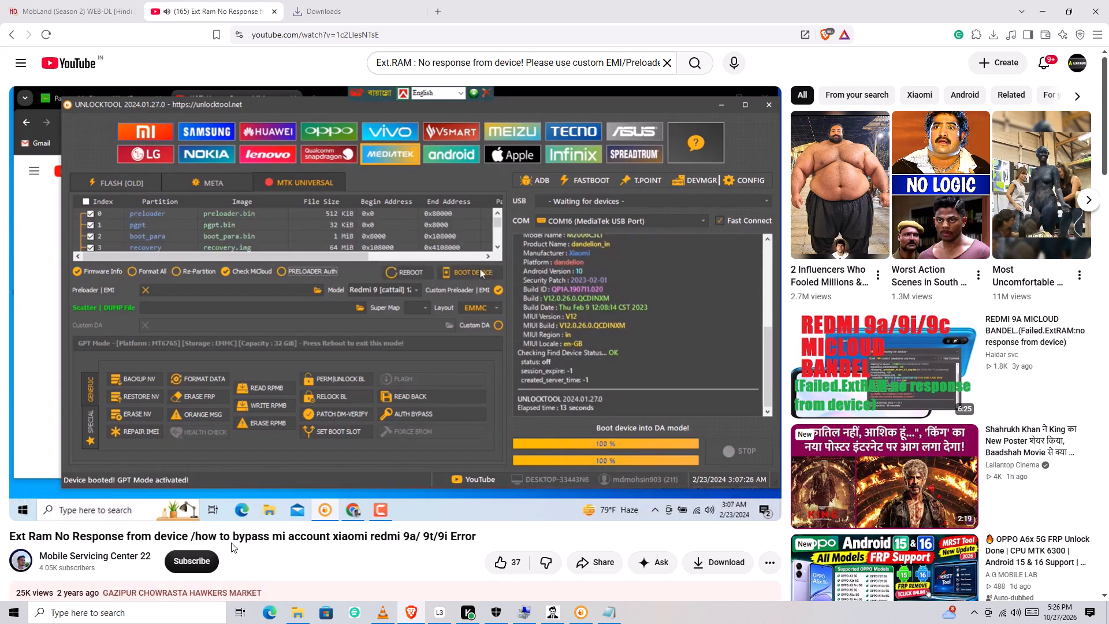
click(270, 384)
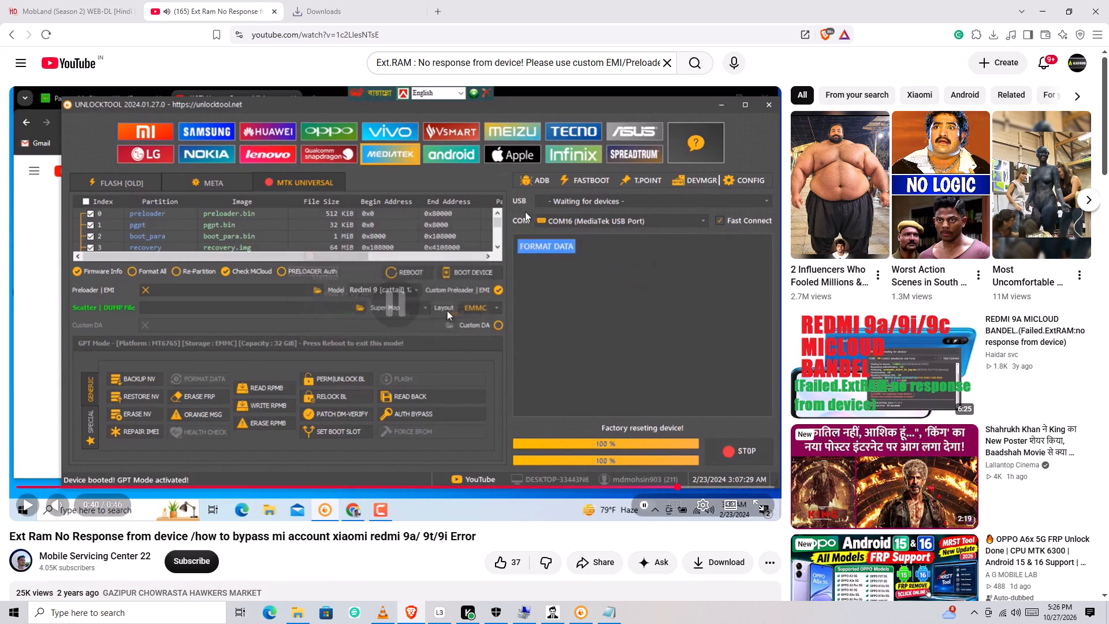
click(1047, 10)
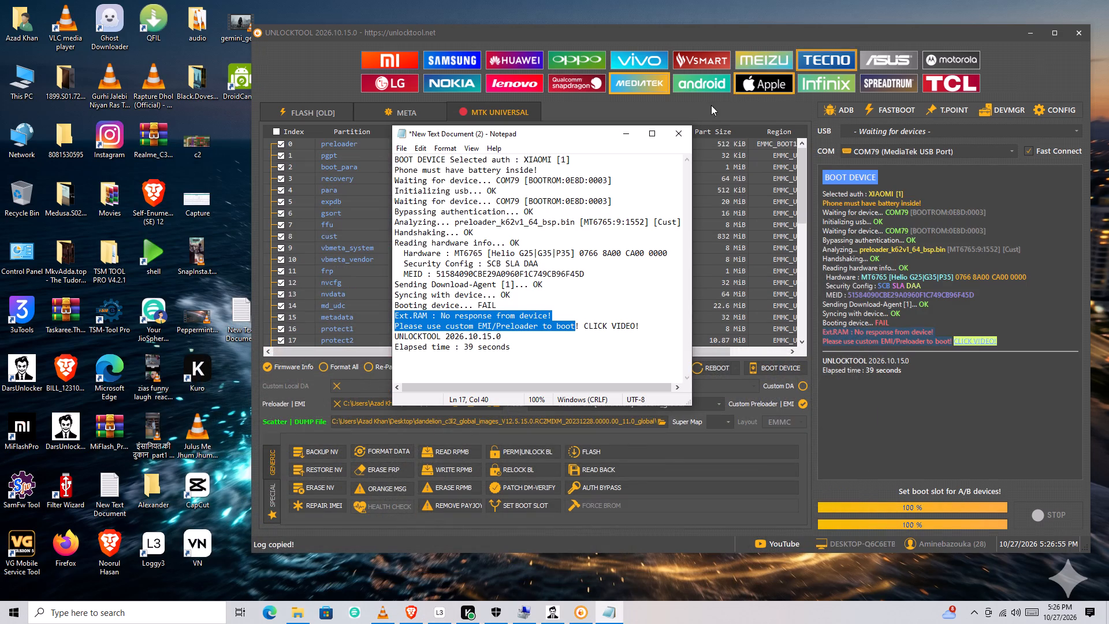
Close the text document containing the pasted boot log.
click(681, 132)
click(580, 311)
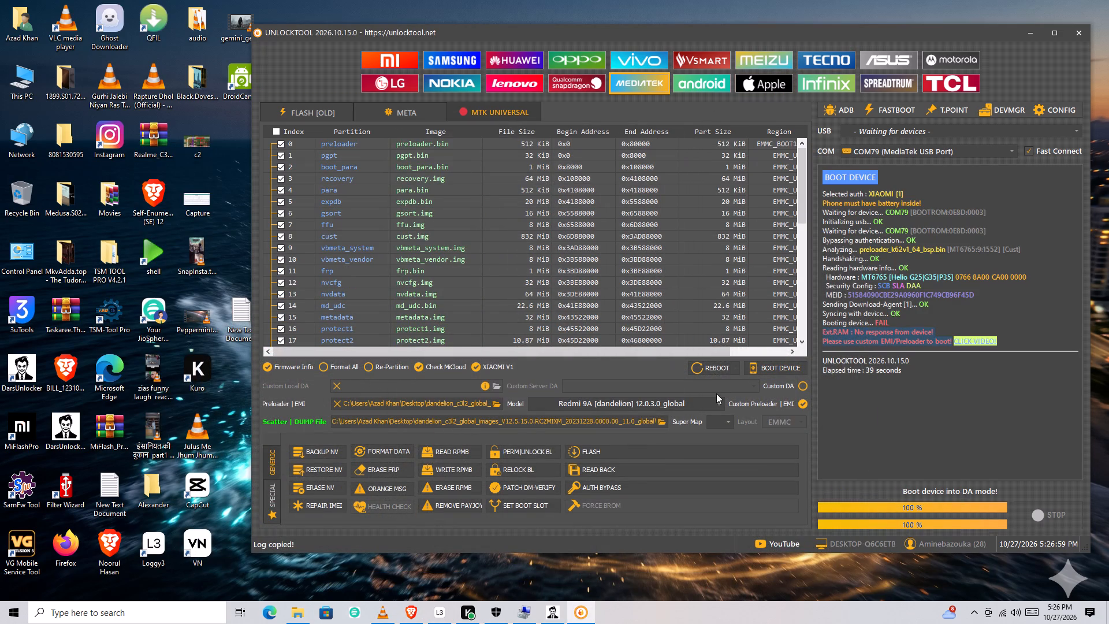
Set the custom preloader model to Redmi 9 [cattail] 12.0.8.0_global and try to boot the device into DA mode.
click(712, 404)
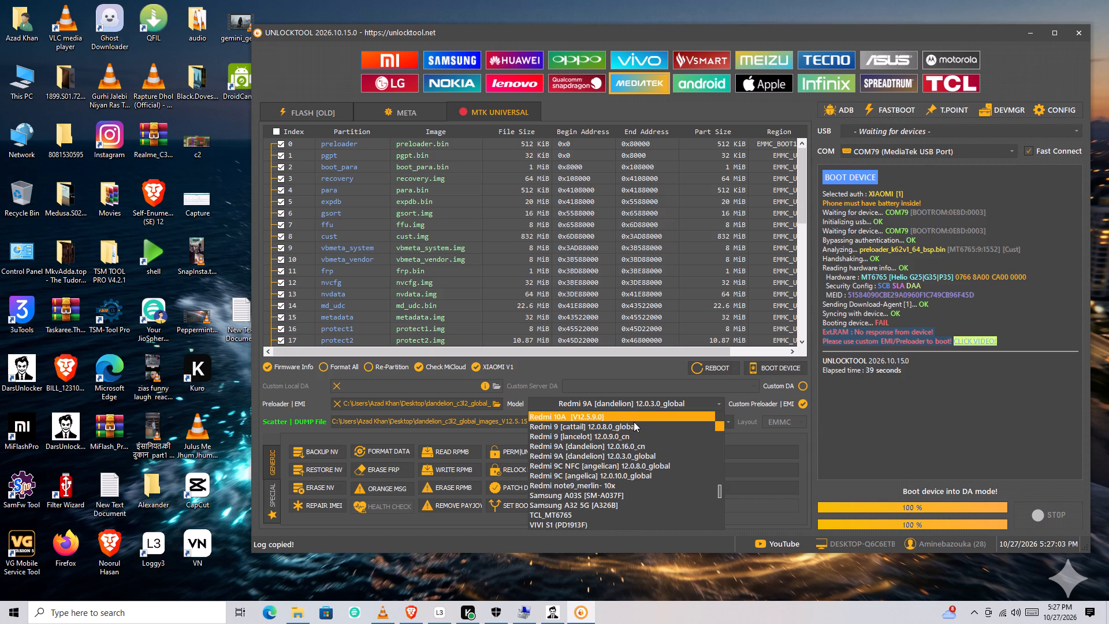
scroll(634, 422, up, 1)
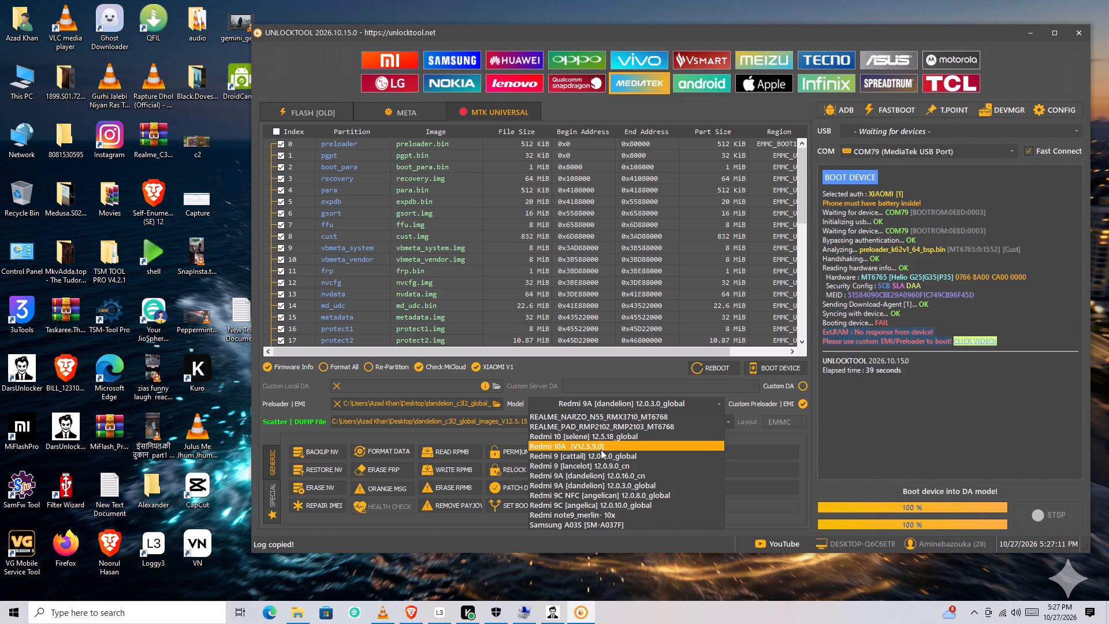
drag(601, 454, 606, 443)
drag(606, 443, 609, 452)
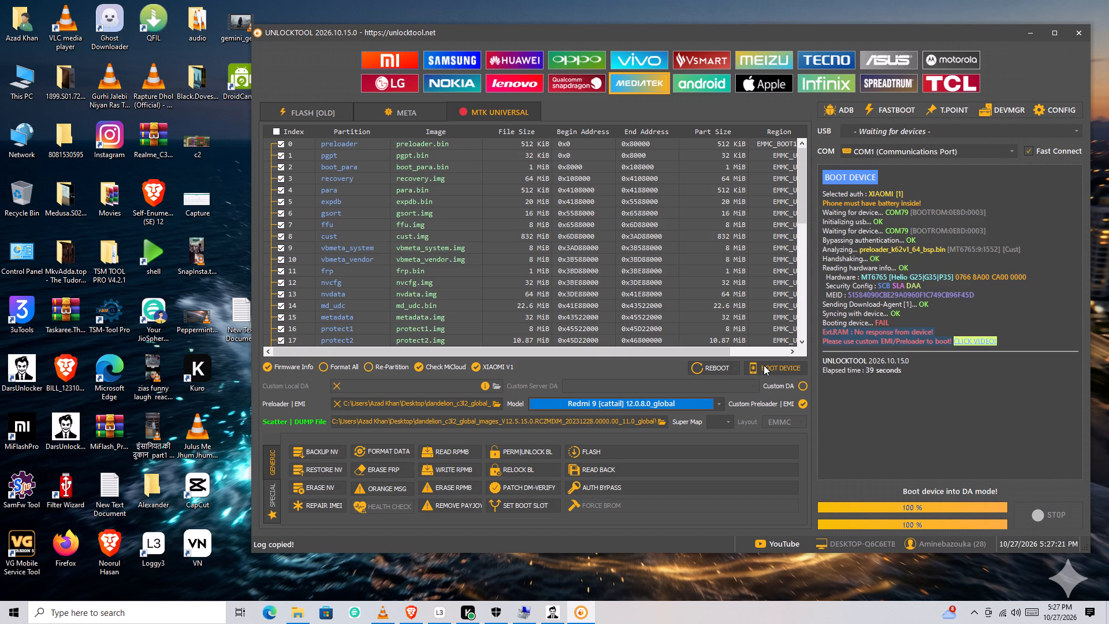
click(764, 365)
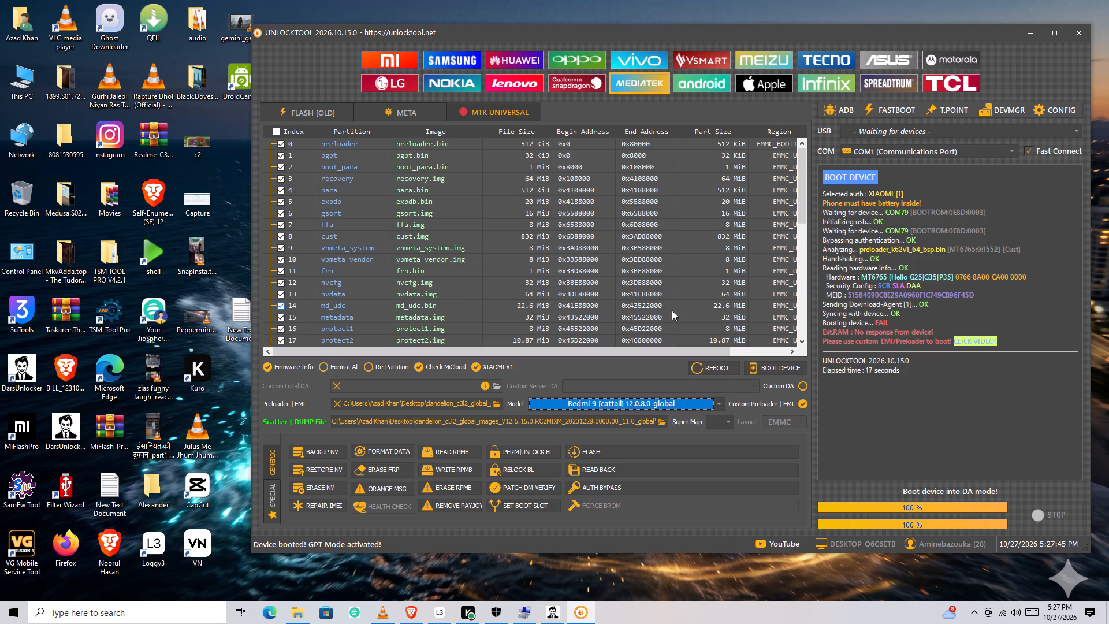
Turn off XIAOMI V1, set the preloader model to Redmi 9A [dandelion] 12.0.16.0_cn and try to boot the device.
click(475, 365)
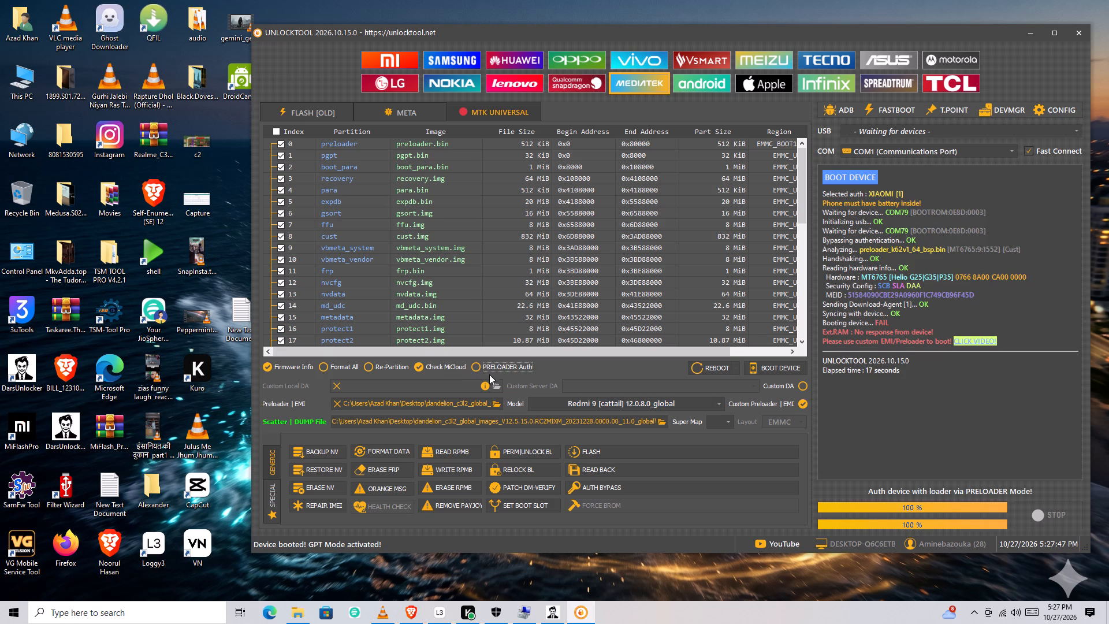
click(720, 403)
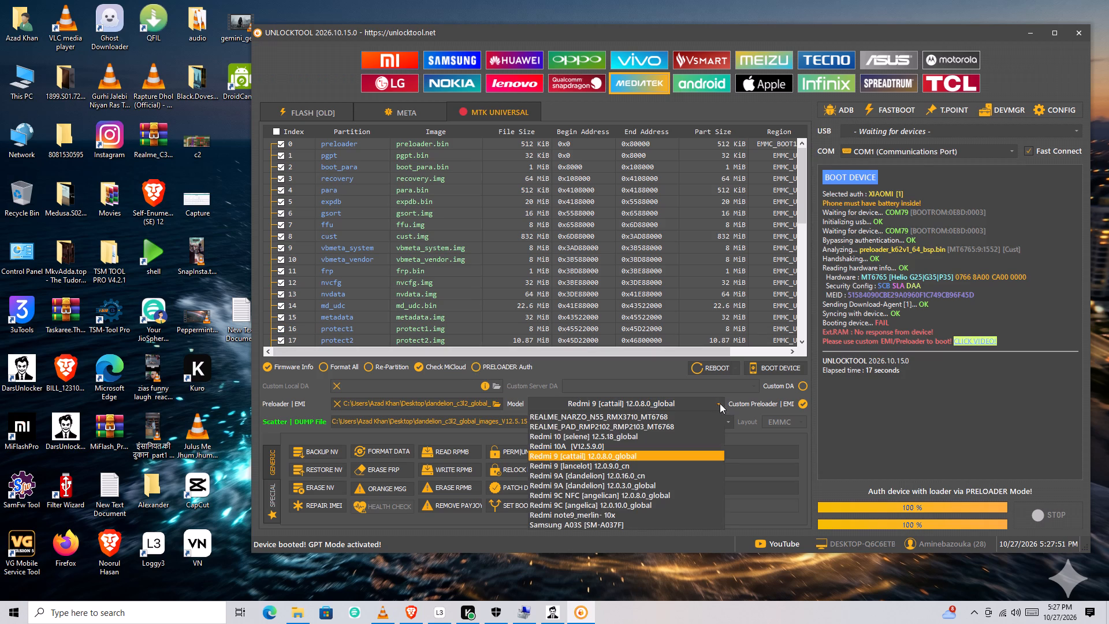
click(635, 470)
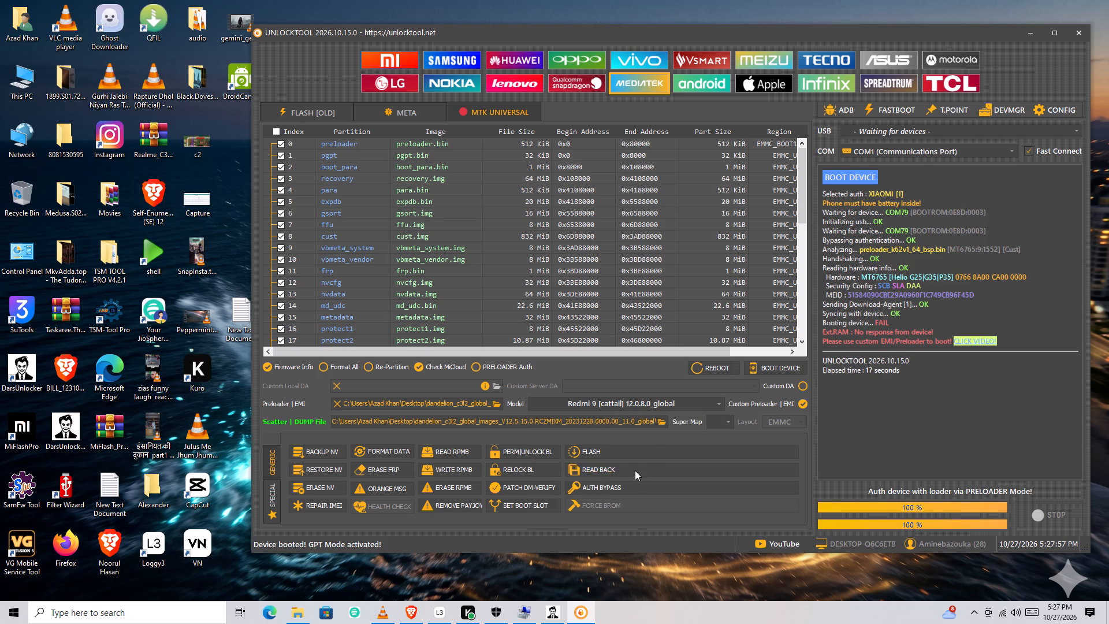
click(764, 372)
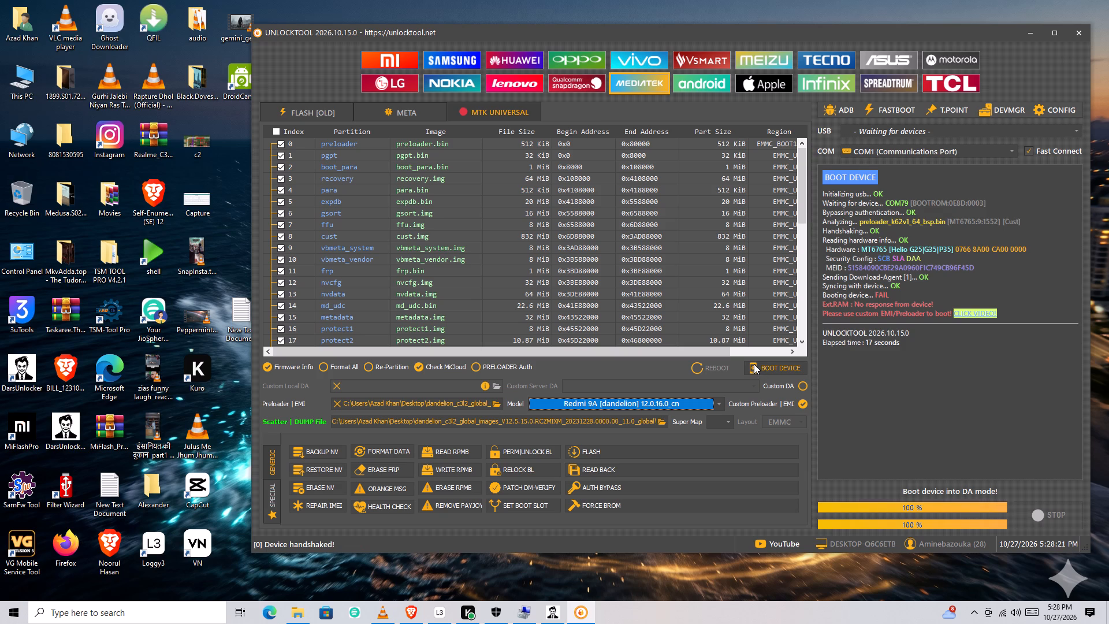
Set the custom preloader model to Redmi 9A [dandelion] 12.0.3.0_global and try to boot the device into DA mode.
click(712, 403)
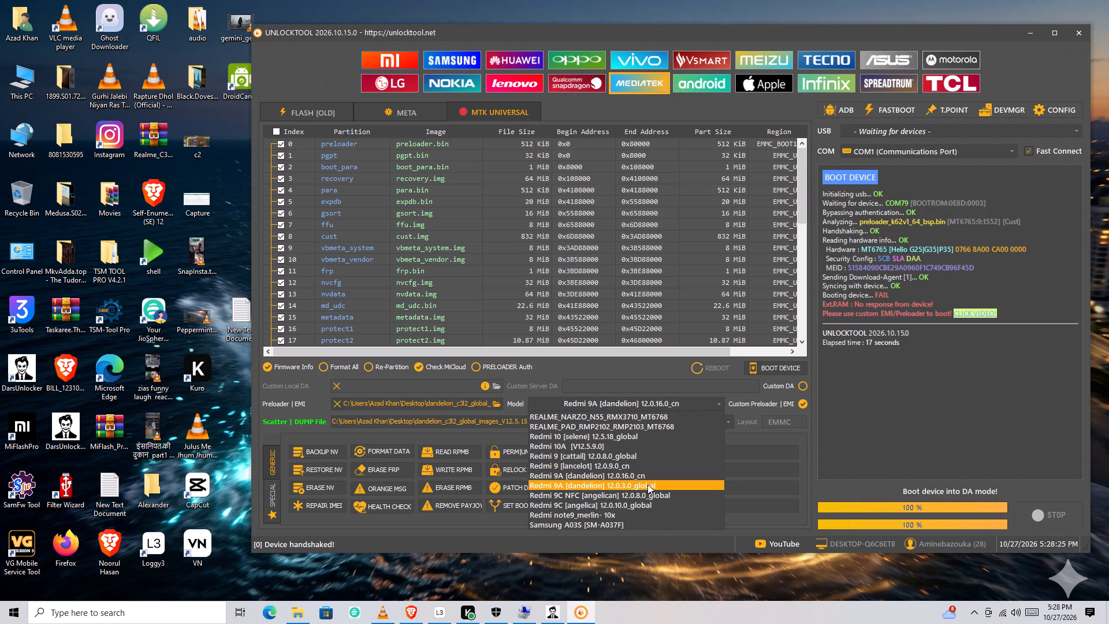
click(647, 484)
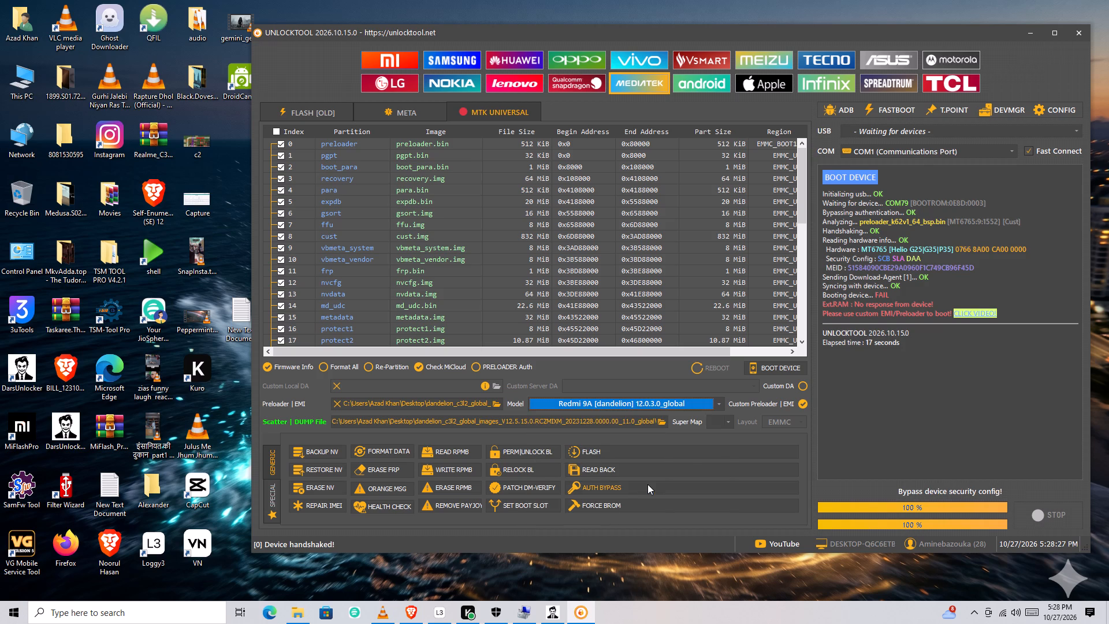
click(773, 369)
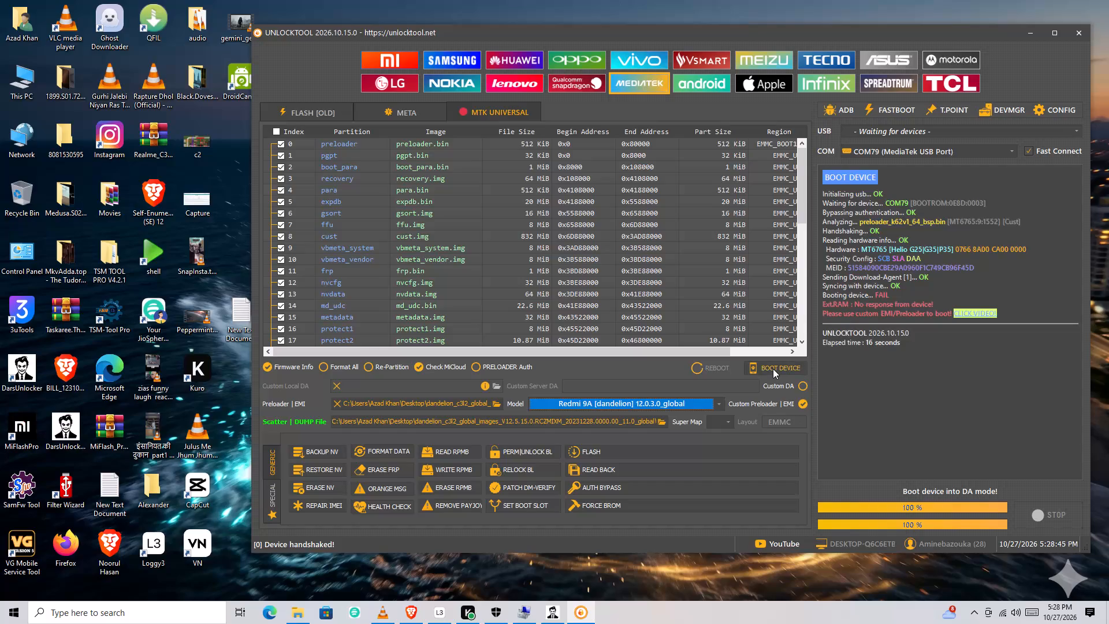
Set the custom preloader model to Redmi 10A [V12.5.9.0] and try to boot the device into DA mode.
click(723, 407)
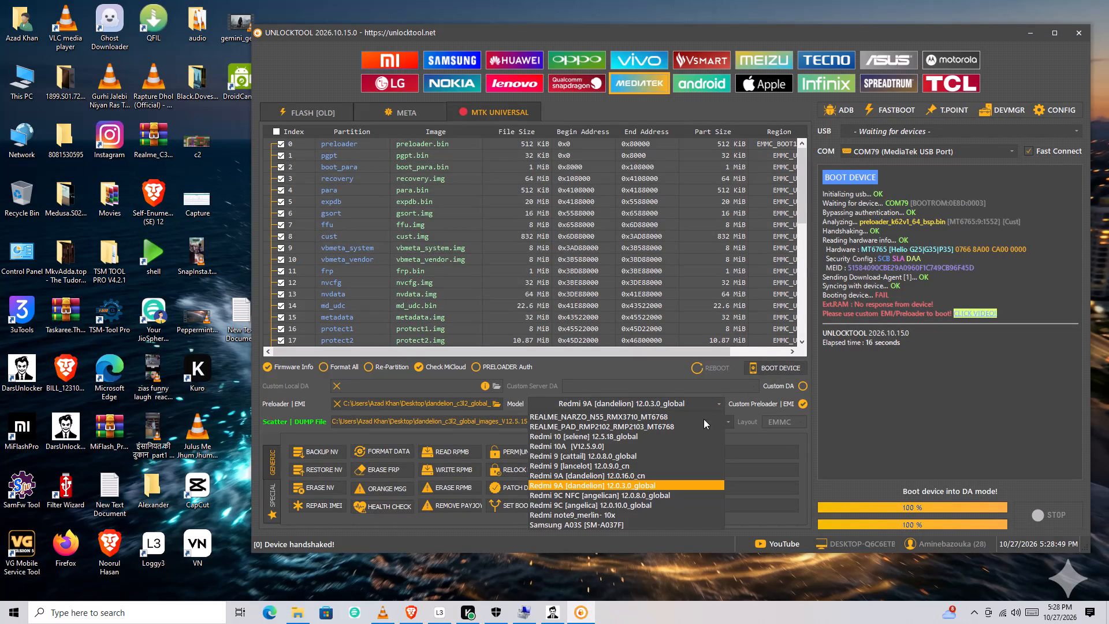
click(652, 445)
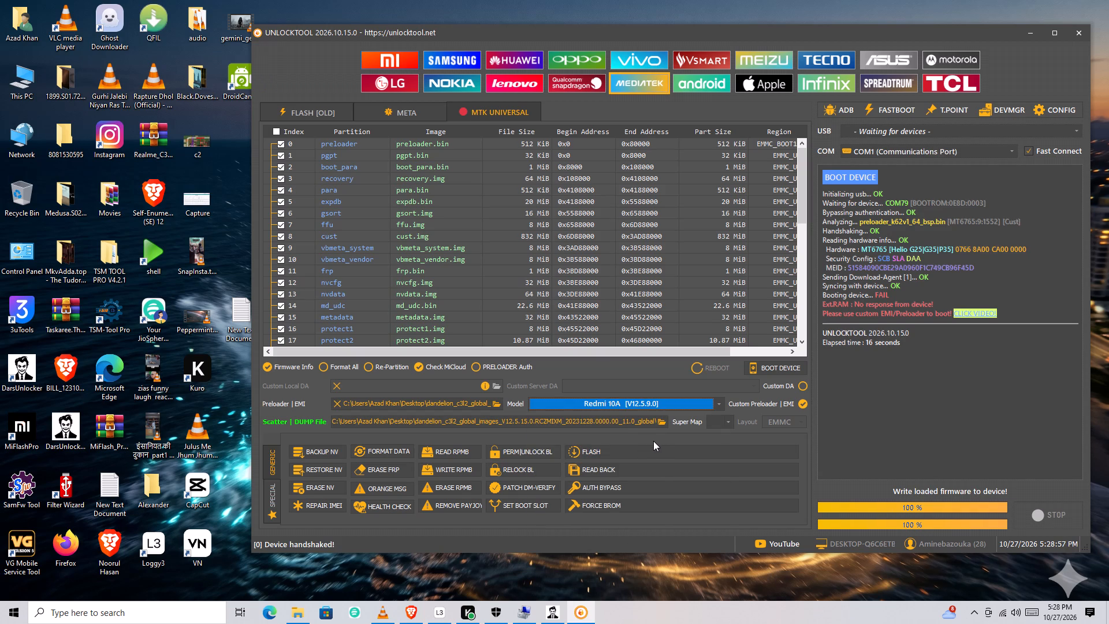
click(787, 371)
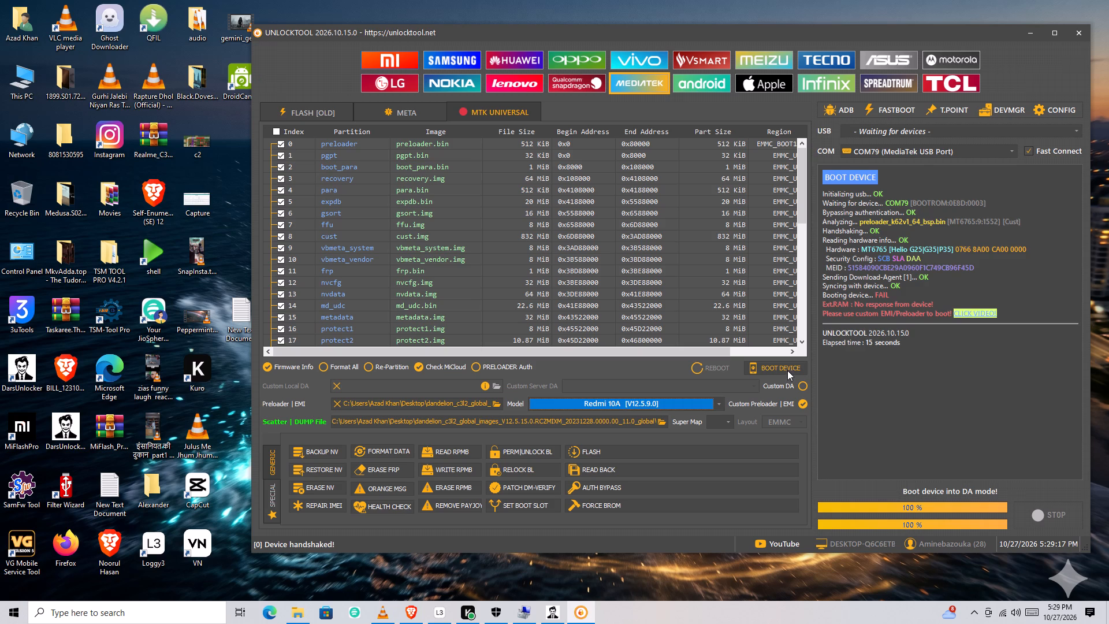
Select model Redmi 9A [dandelion] 12.0.3.0_global, turn off Check MiCloud, Firmware Info and Custom Preloader | EMI, and try to flash the loaded firmware.
click(712, 401)
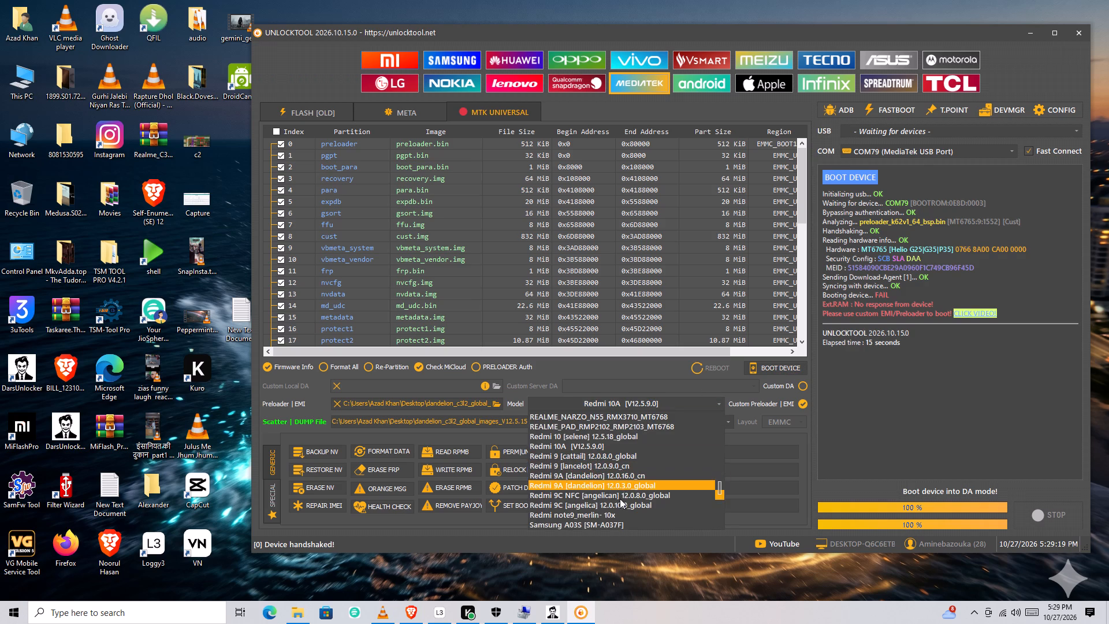
click(627, 482)
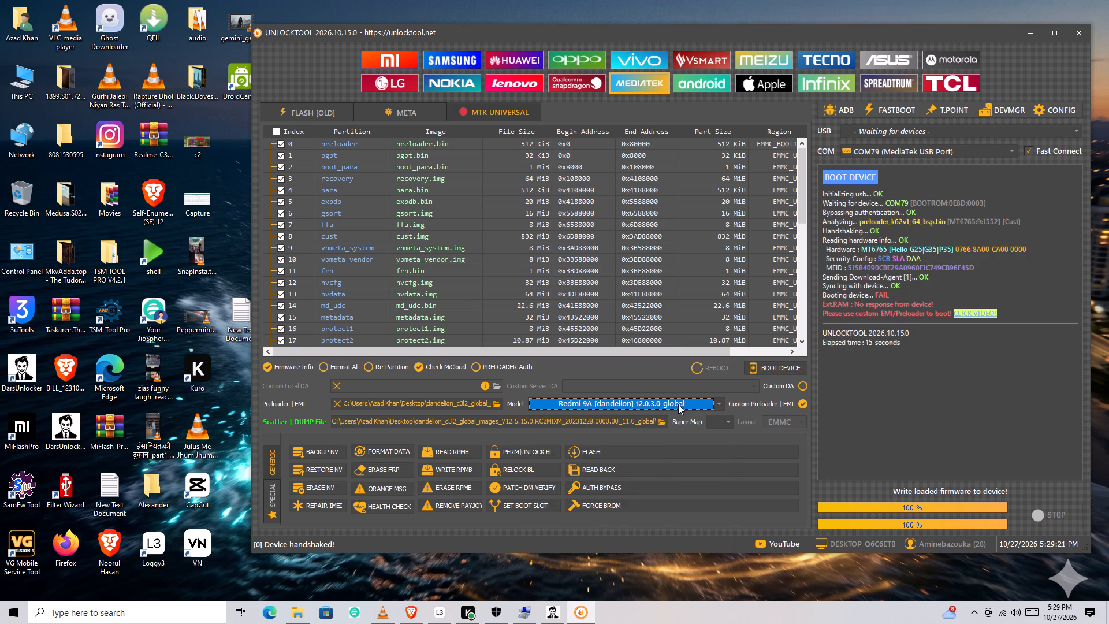
click(446, 366)
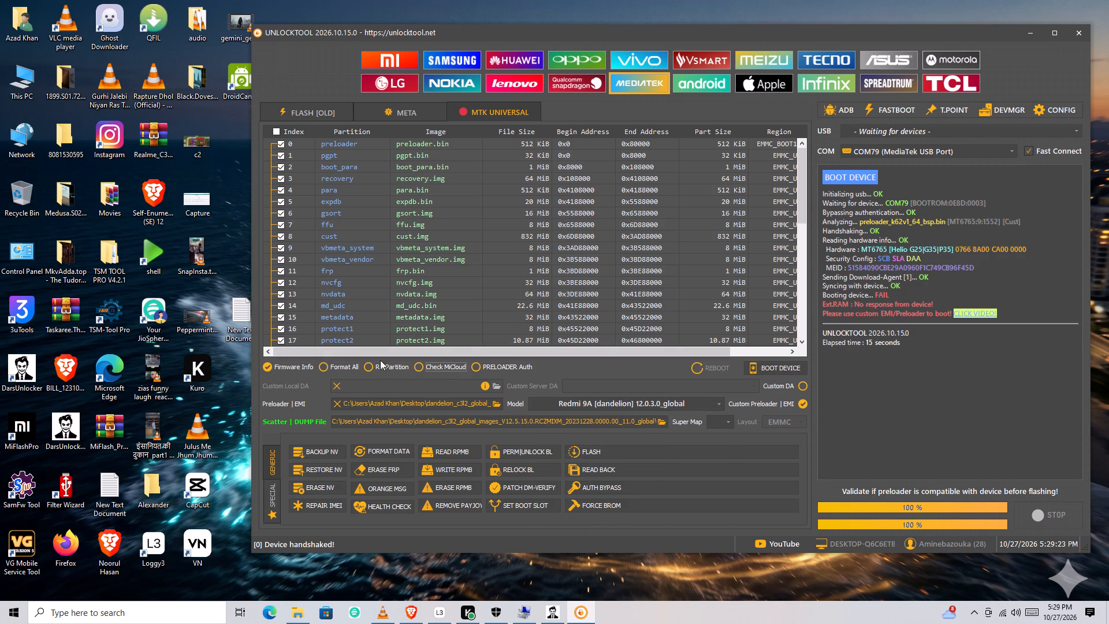
click(302, 364)
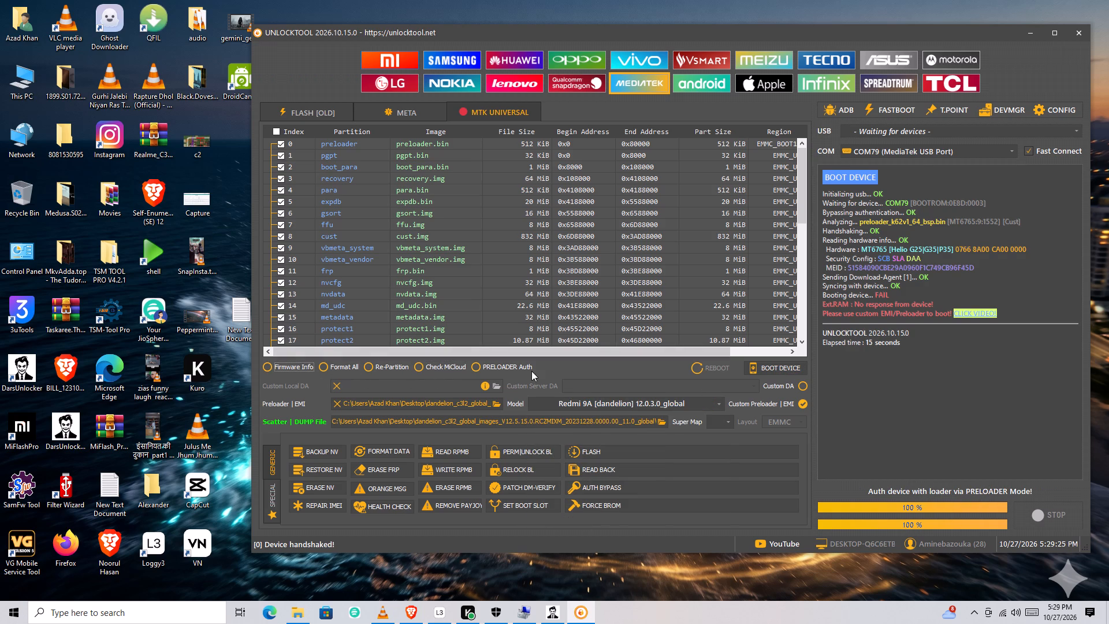
click(805, 400)
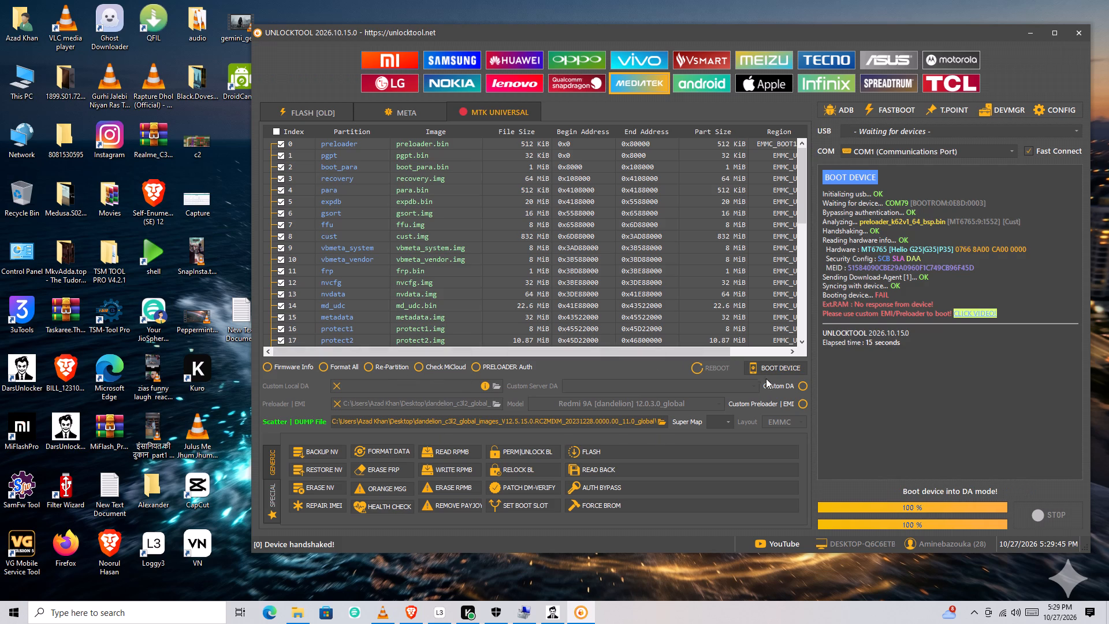
click(586, 448)
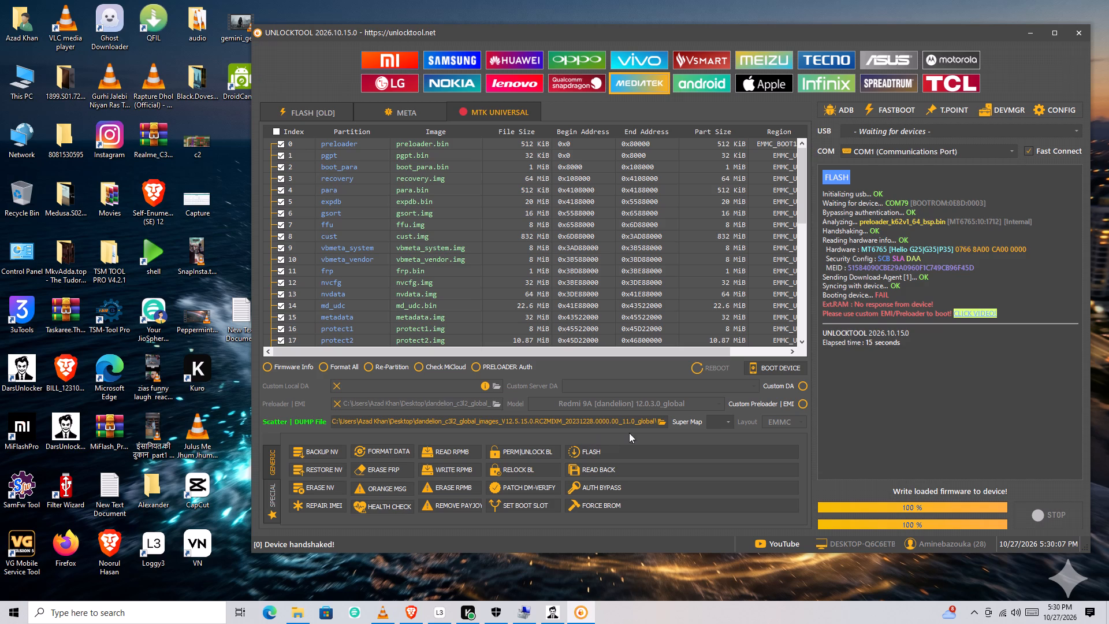
Enable Custom DA and look through the custom server DA list and the firmware's images folder for a DA file matching the Redmi 9A.
click(802, 387)
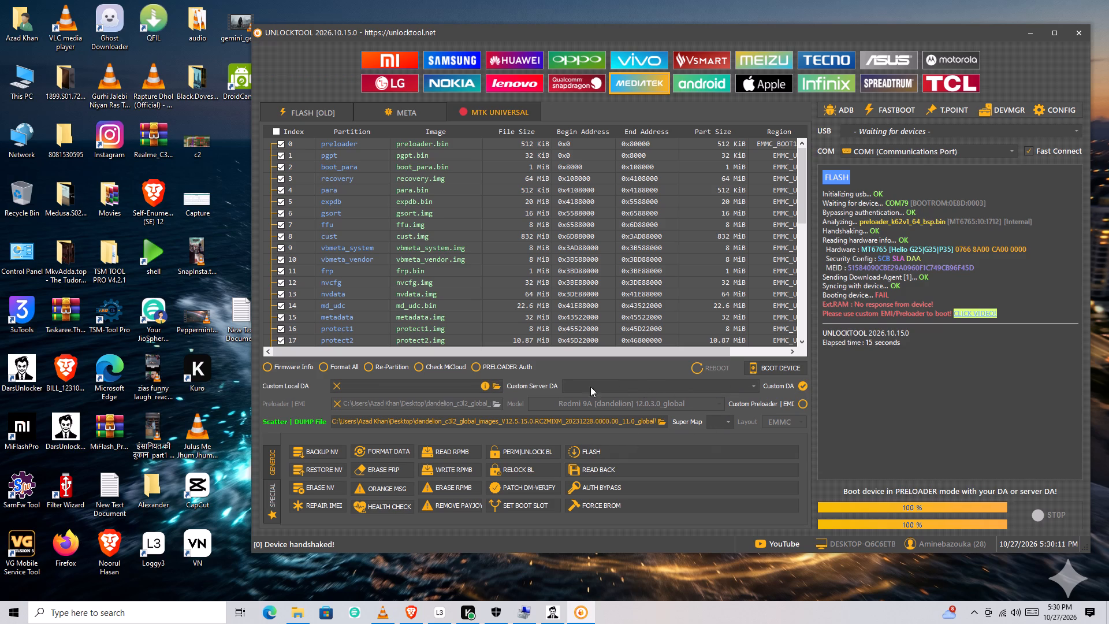
click(749, 384)
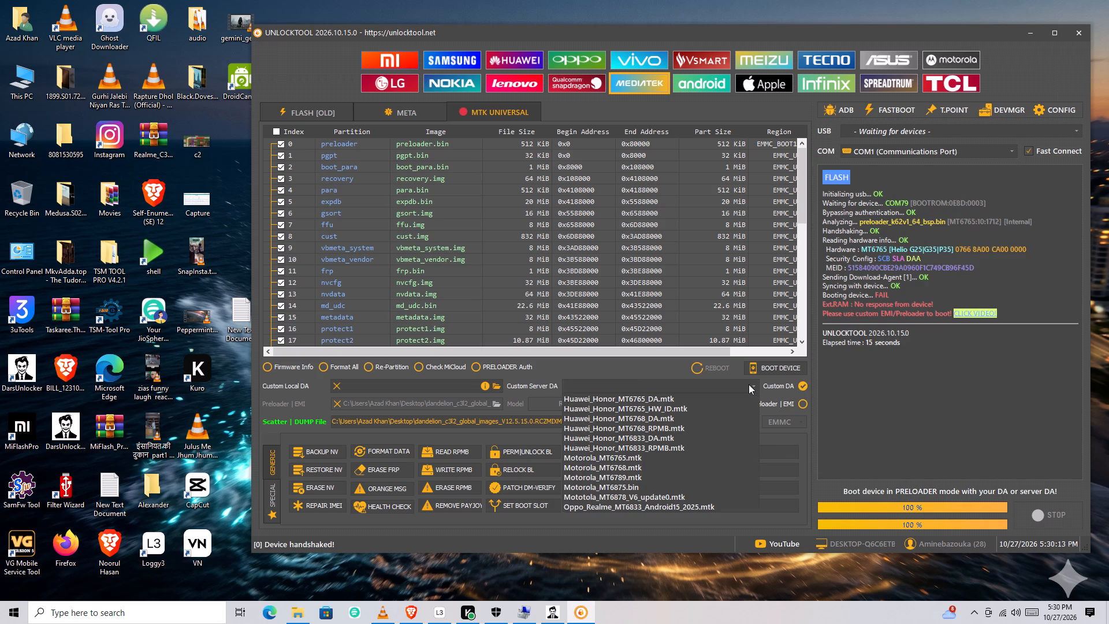
click(749, 384)
click(792, 379)
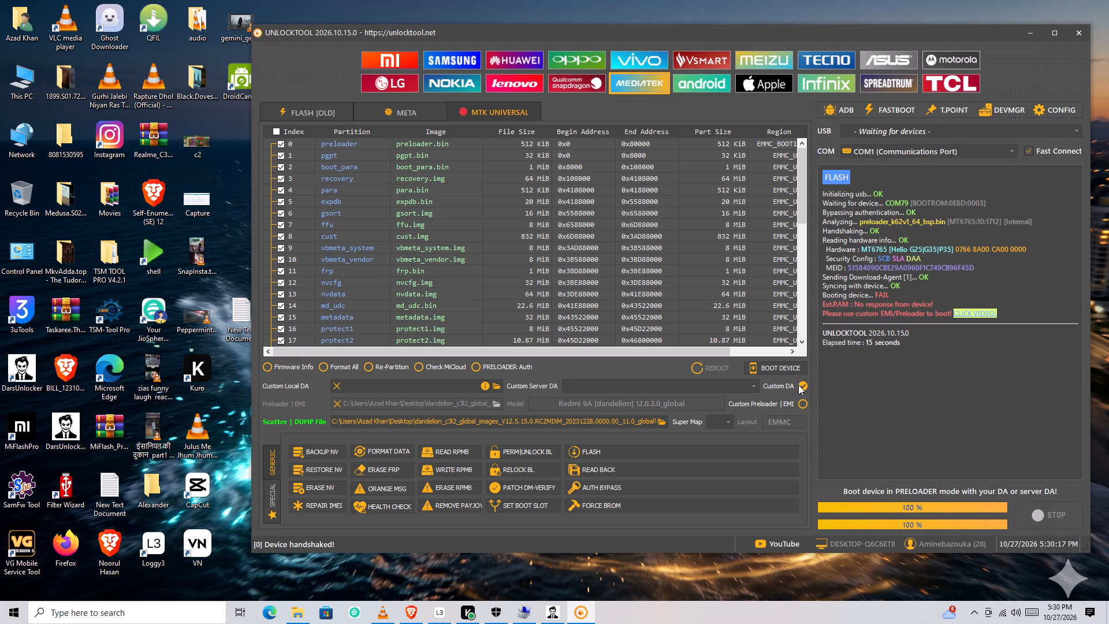
click(798, 385)
click(798, 385)
click(755, 382)
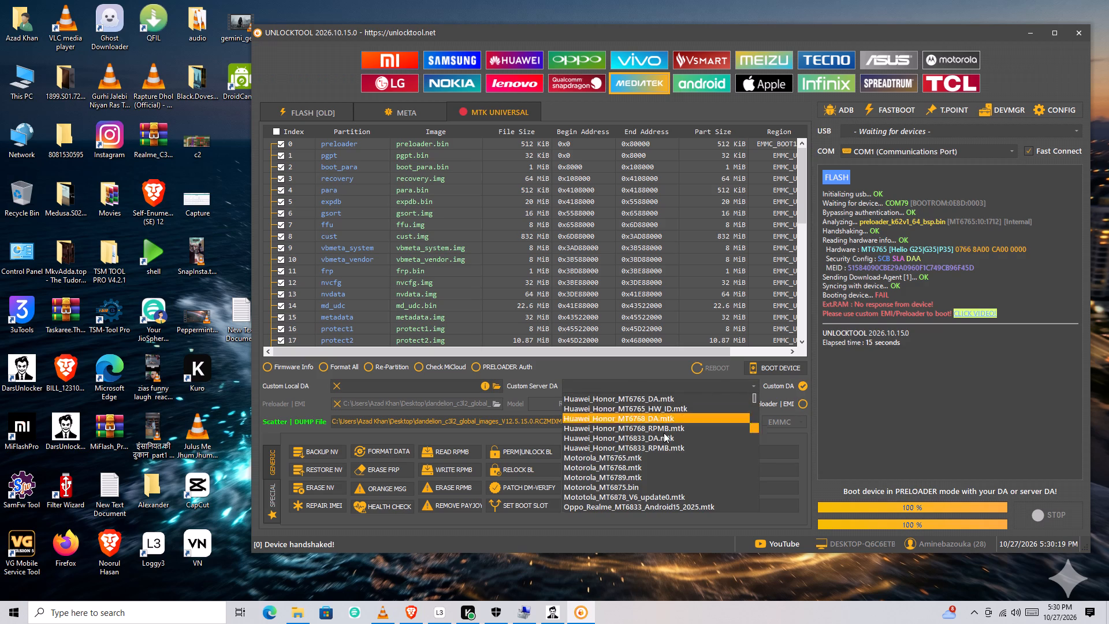
scroll(647, 464, down, 3)
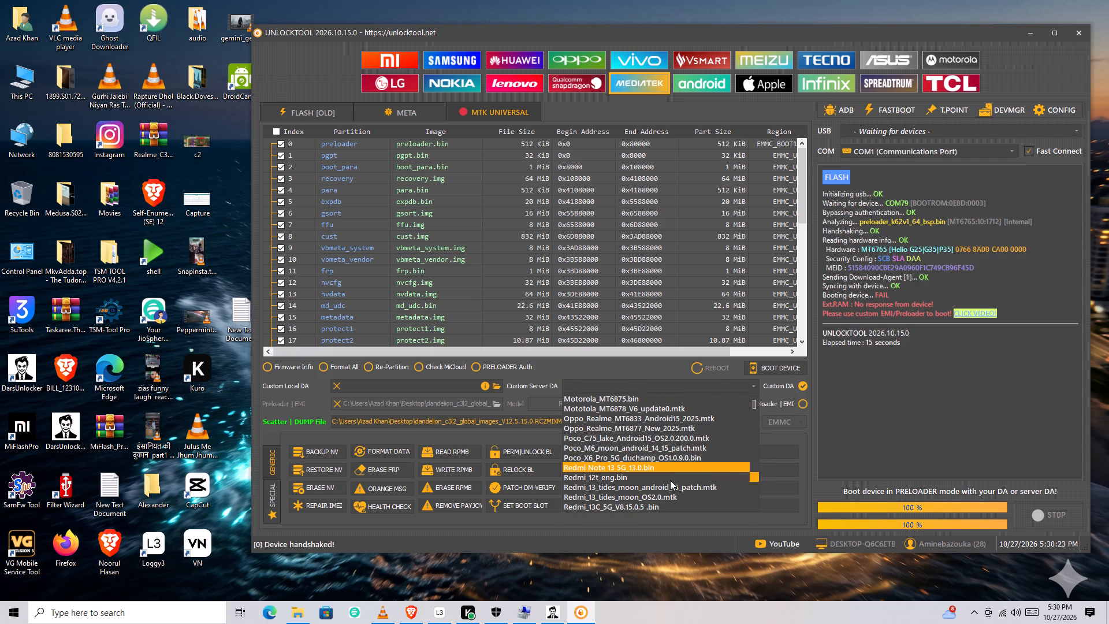
scroll(667, 493, down, 2)
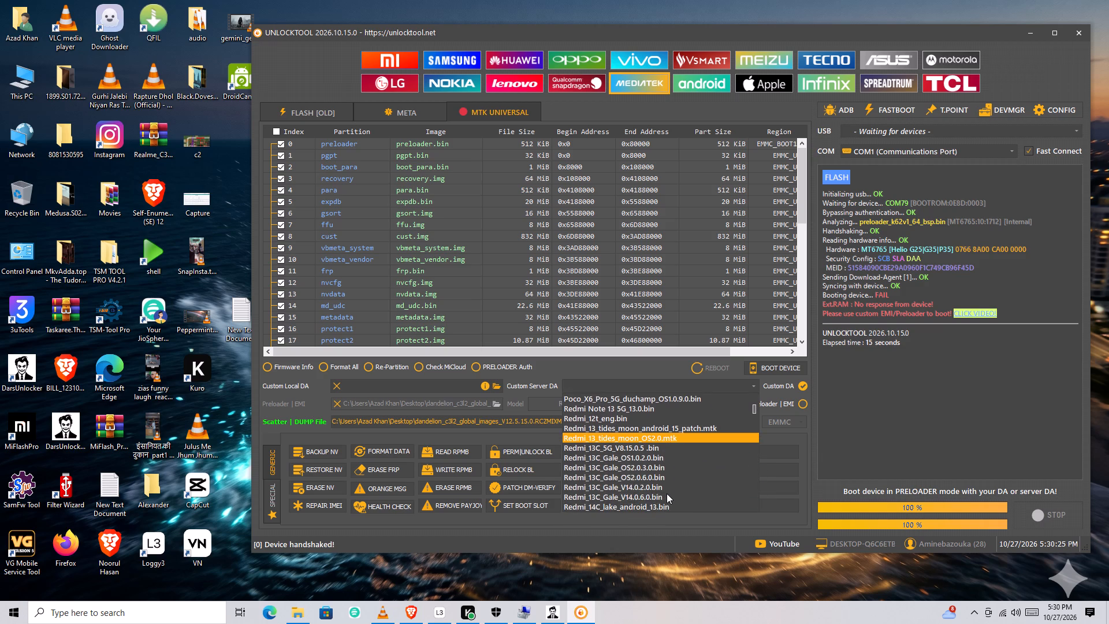
scroll(667, 493, down, 4)
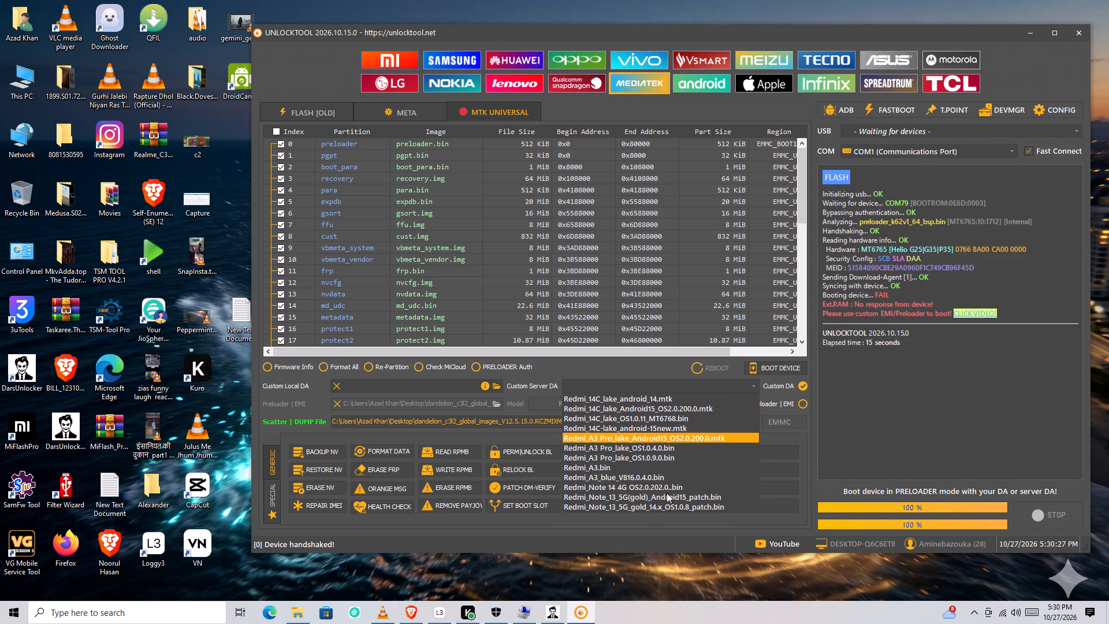
scroll(667, 493, down, 6)
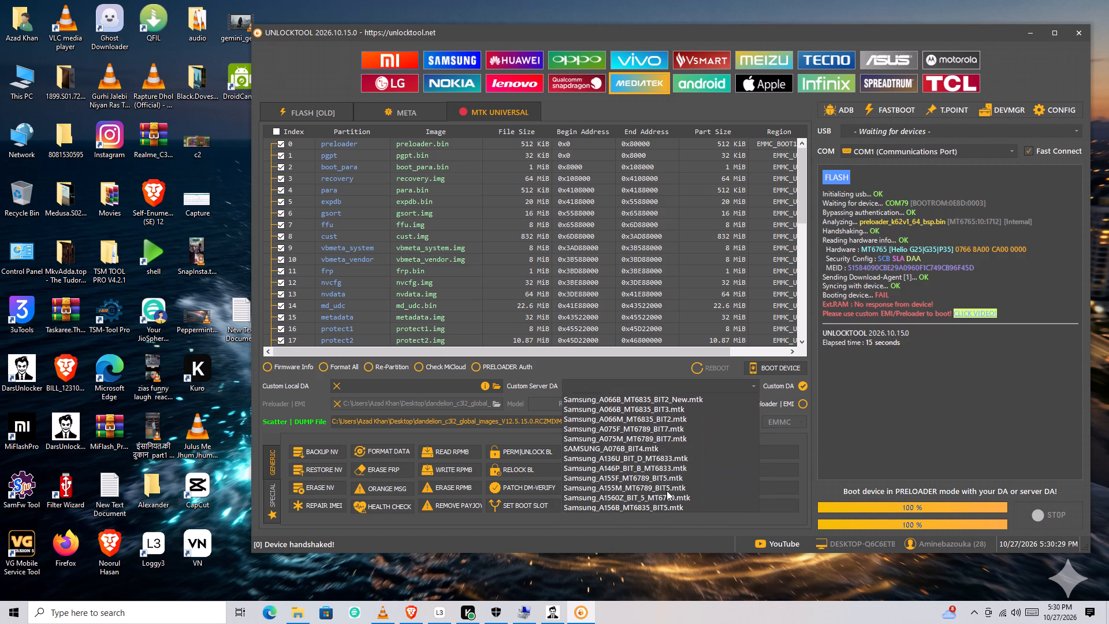
scroll(667, 491, down, 8)
click(909, 441)
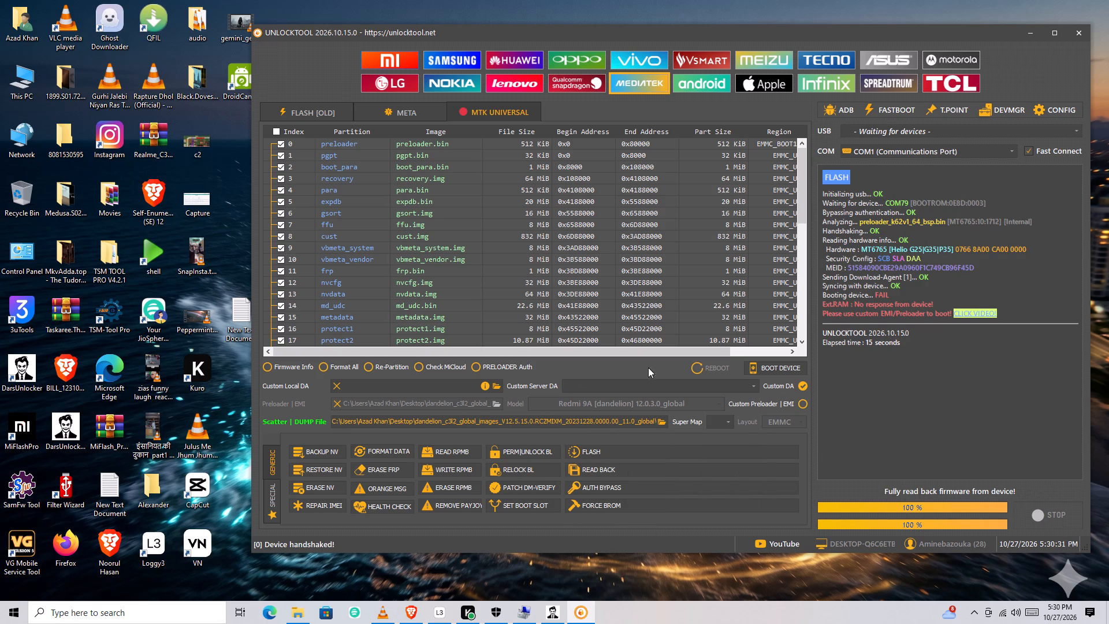
click(495, 385)
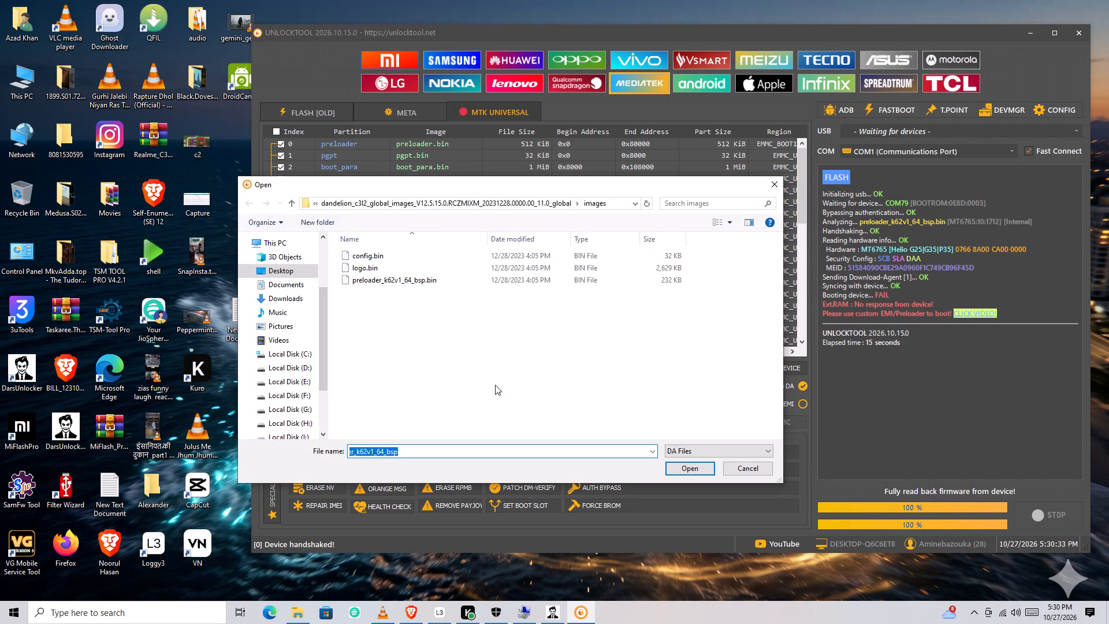
click(740, 470)
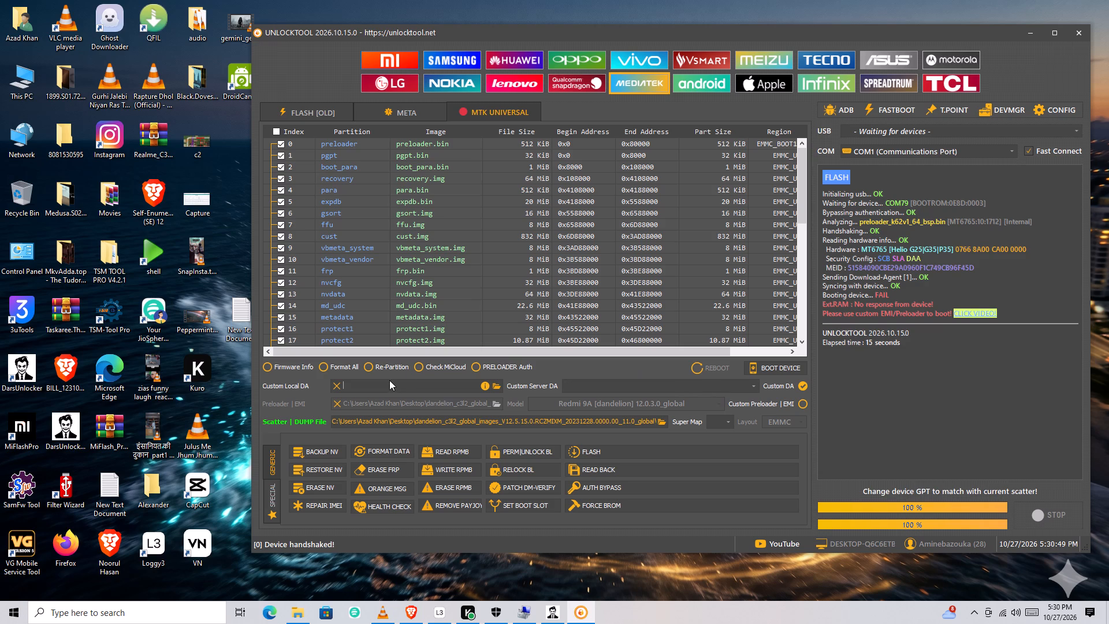
Turn on Re-Partition and Format All, and try to boot the device into DA mode.
click(386, 364)
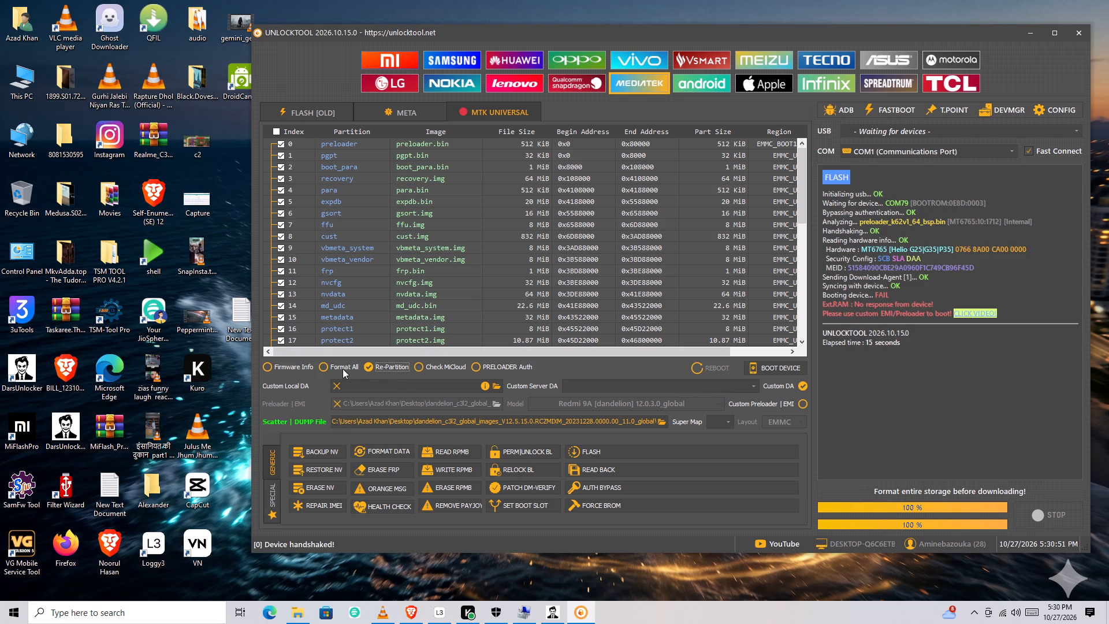
click(341, 363)
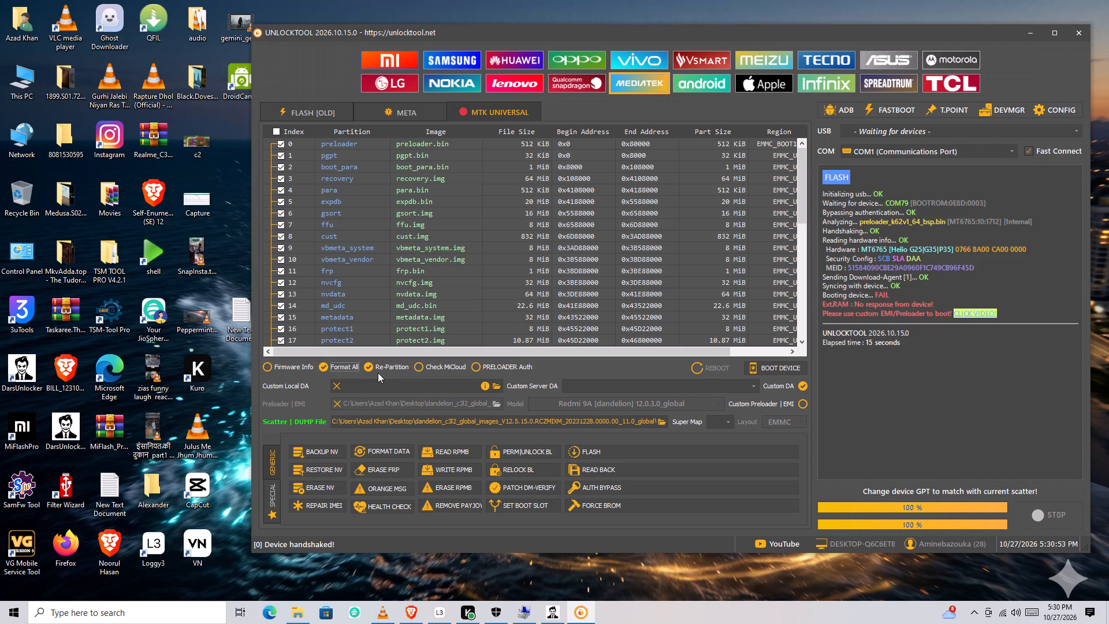
click(786, 367)
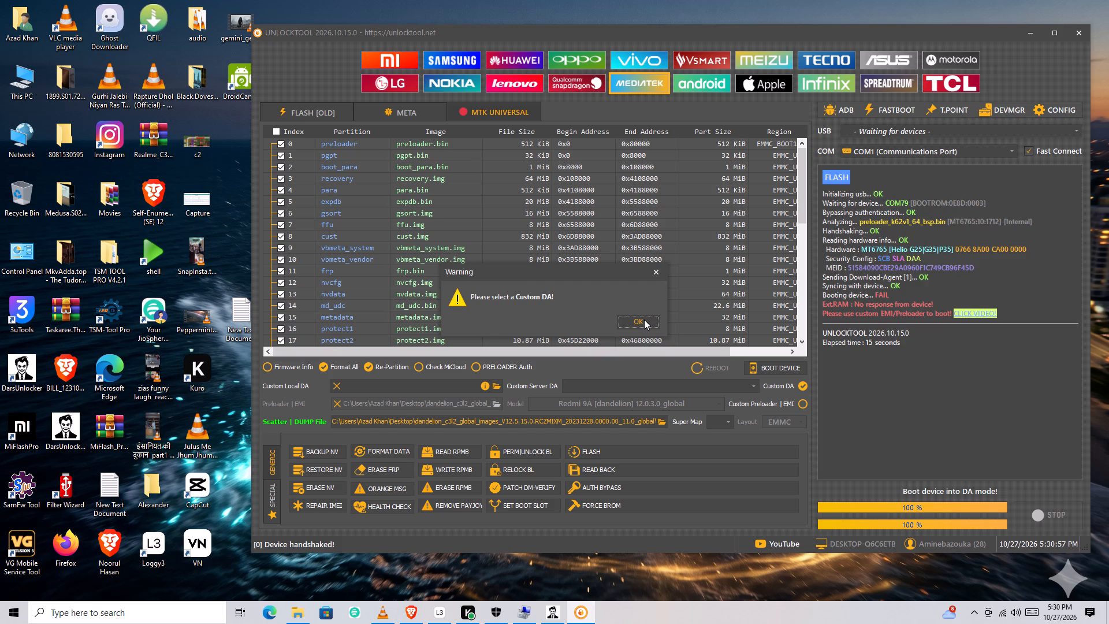
click(644, 320)
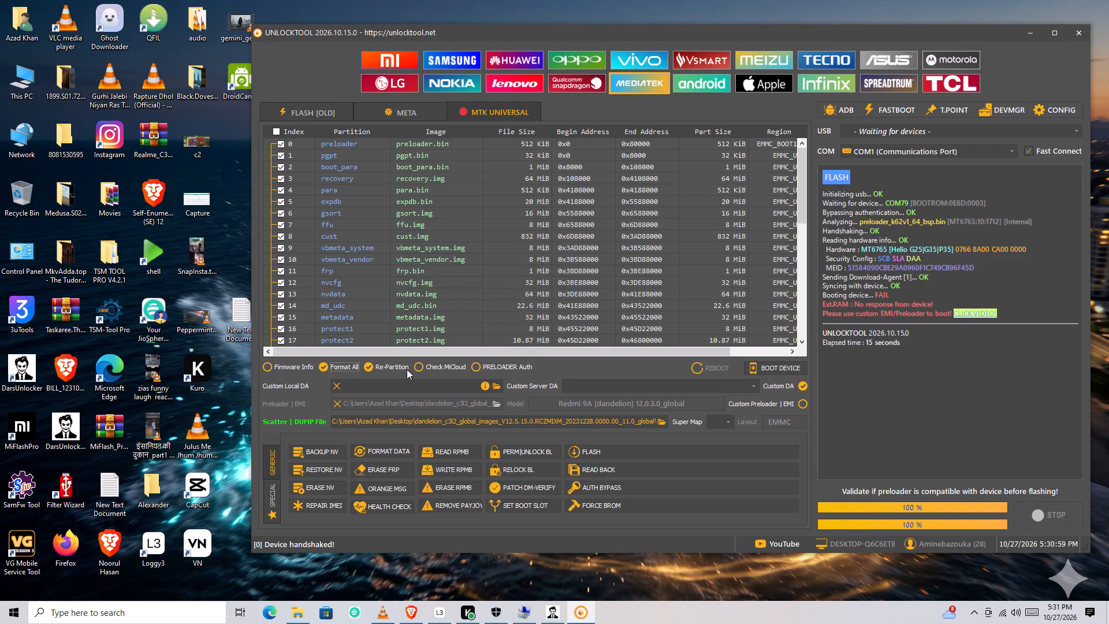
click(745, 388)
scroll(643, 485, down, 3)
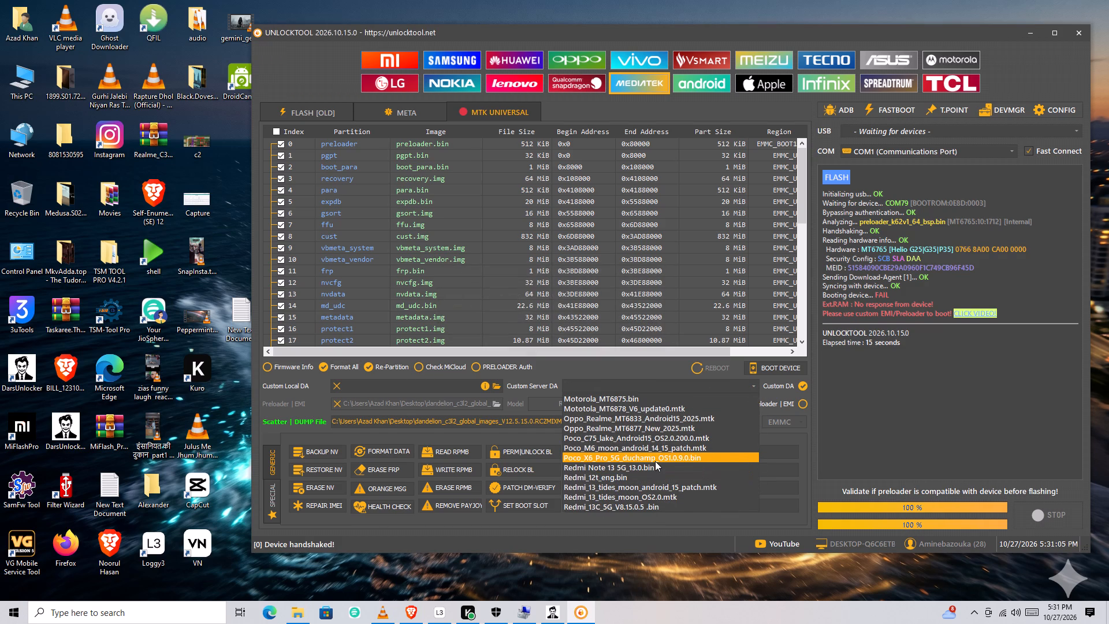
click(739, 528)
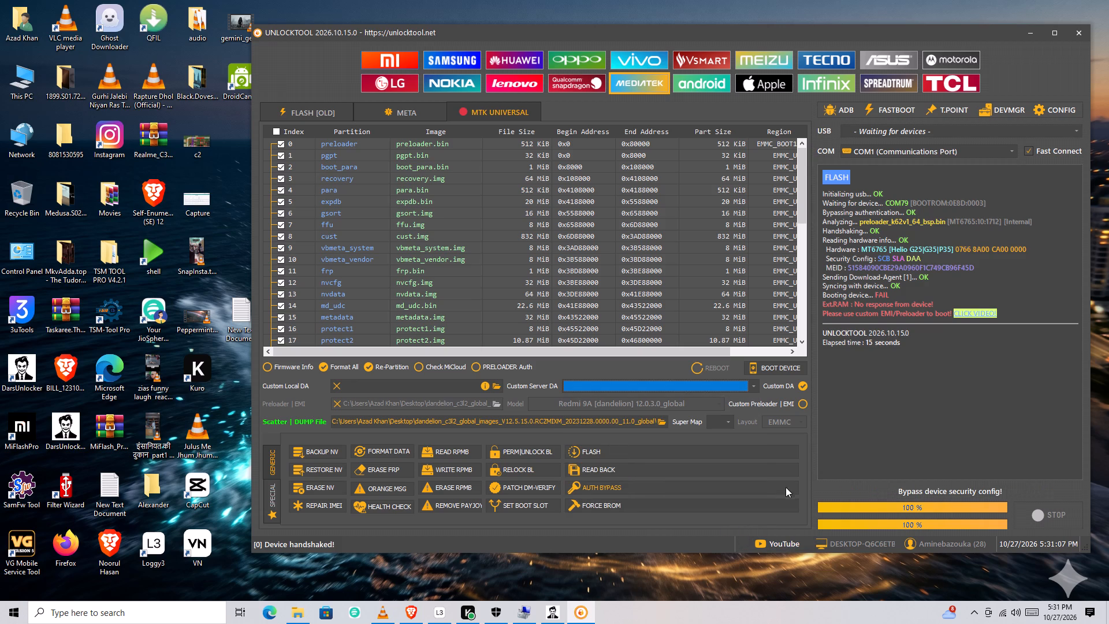
Turn on Custom Preloader | EMI for Redmi 9A [dandelion] 12.0.3.0_global and try to flash the loaded firmware, accepting the full storage erase.
click(802, 403)
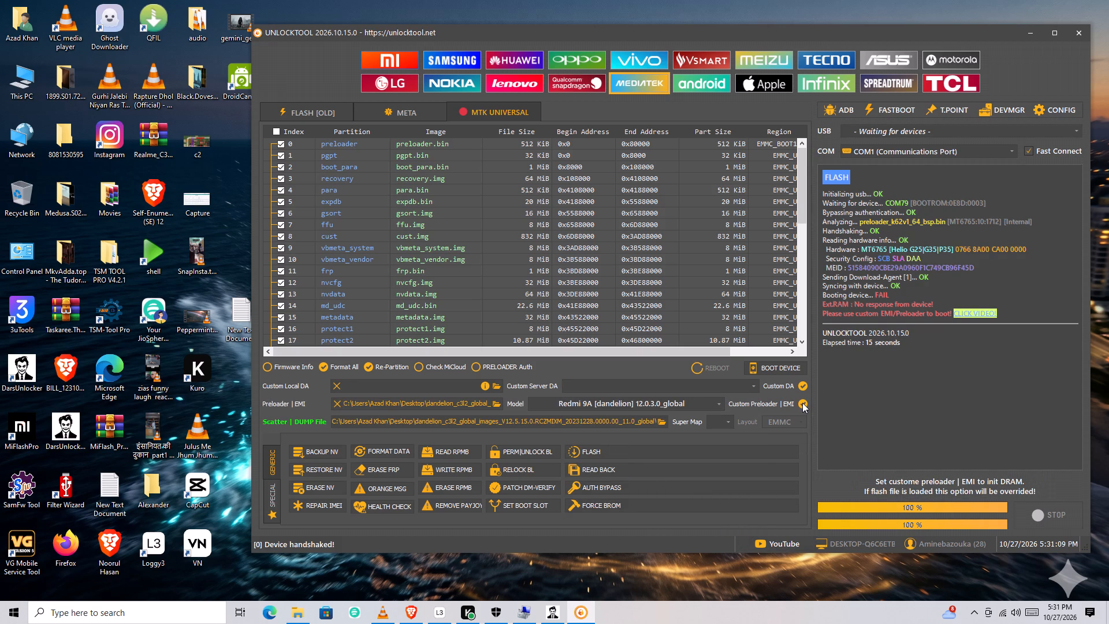
click(604, 451)
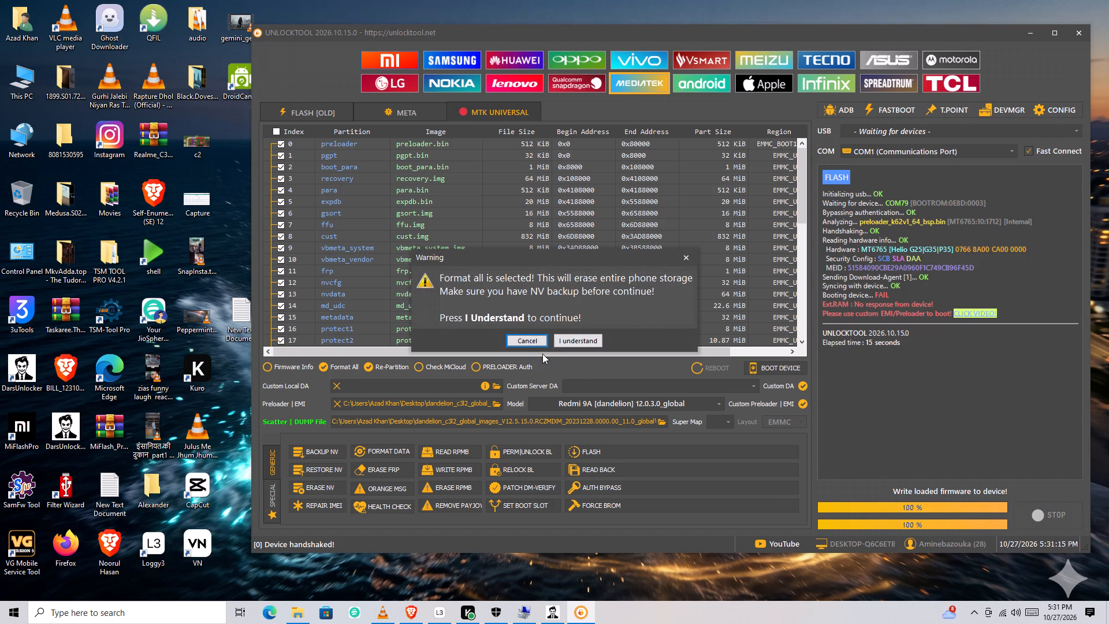
click(566, 340)
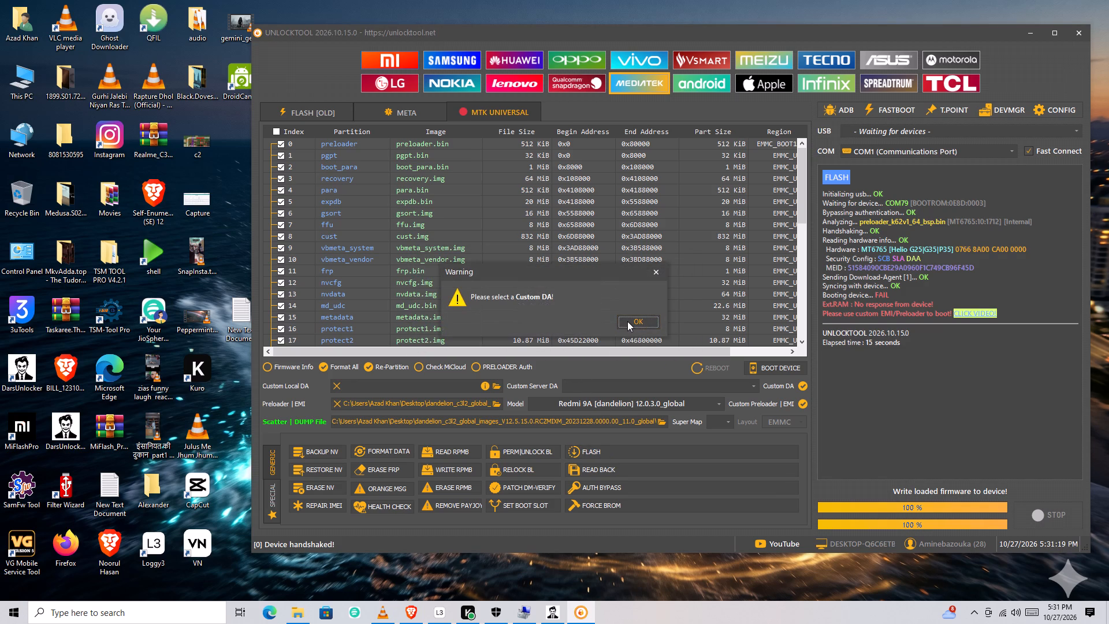
click(628, 320)
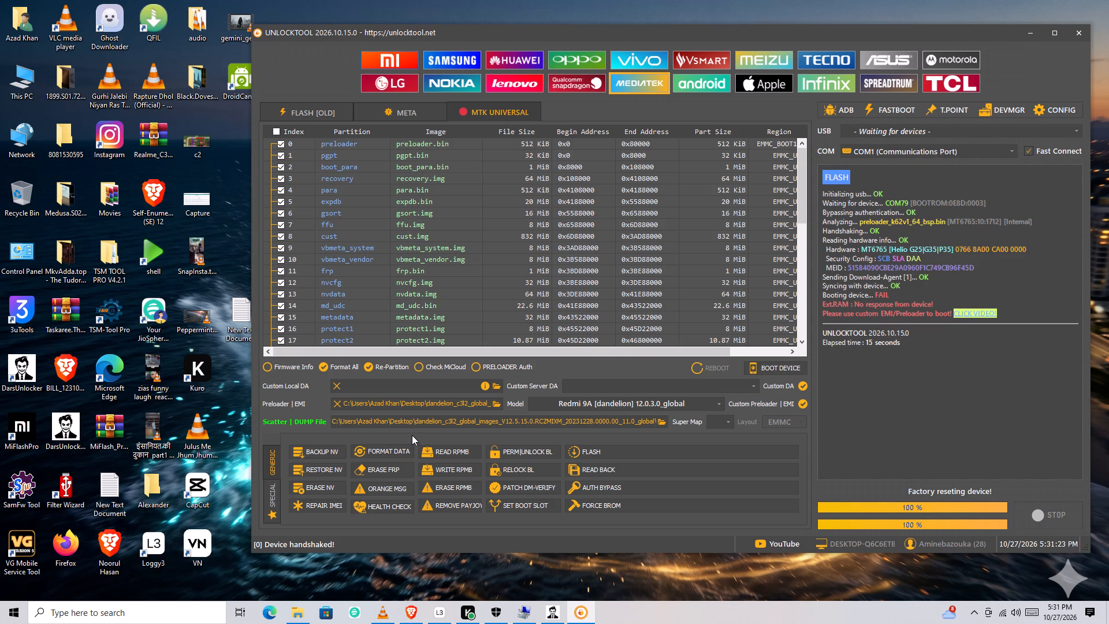
Turn off Custom DA and start flashing the loaded firmware with Format All and Re-Partition, accepting the full storage erase.
click(798, 384)
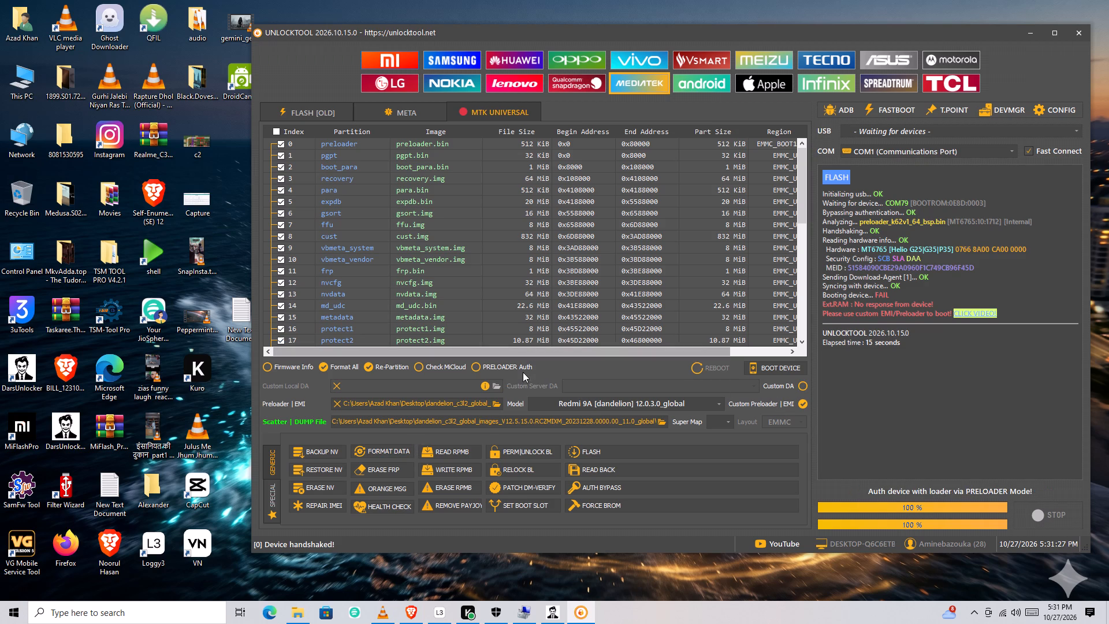
click(581, 454)
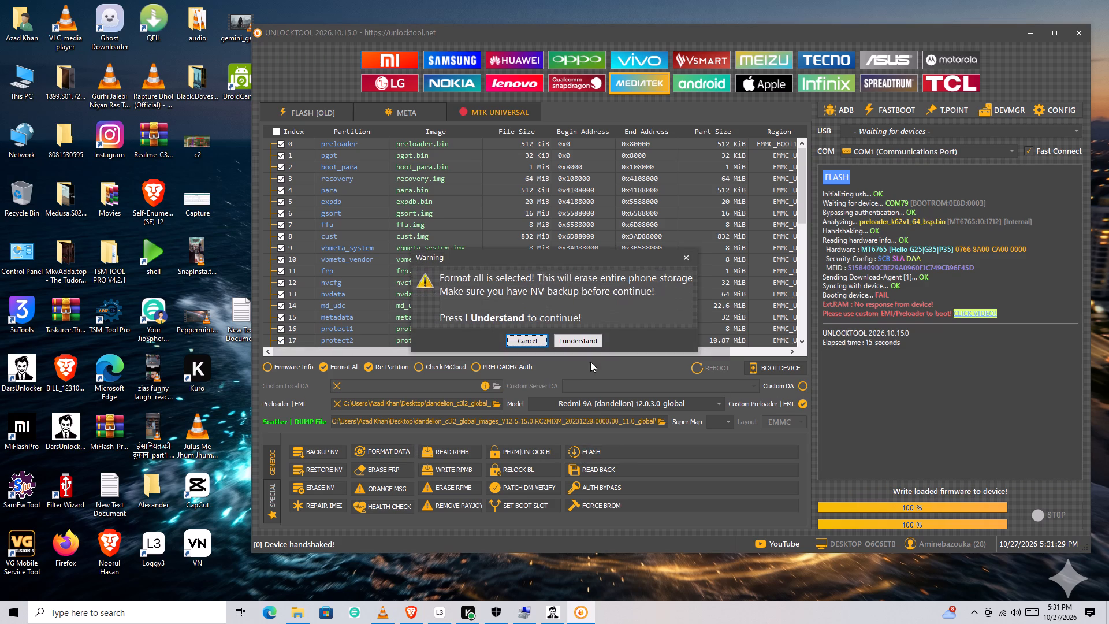
click(563, 337)
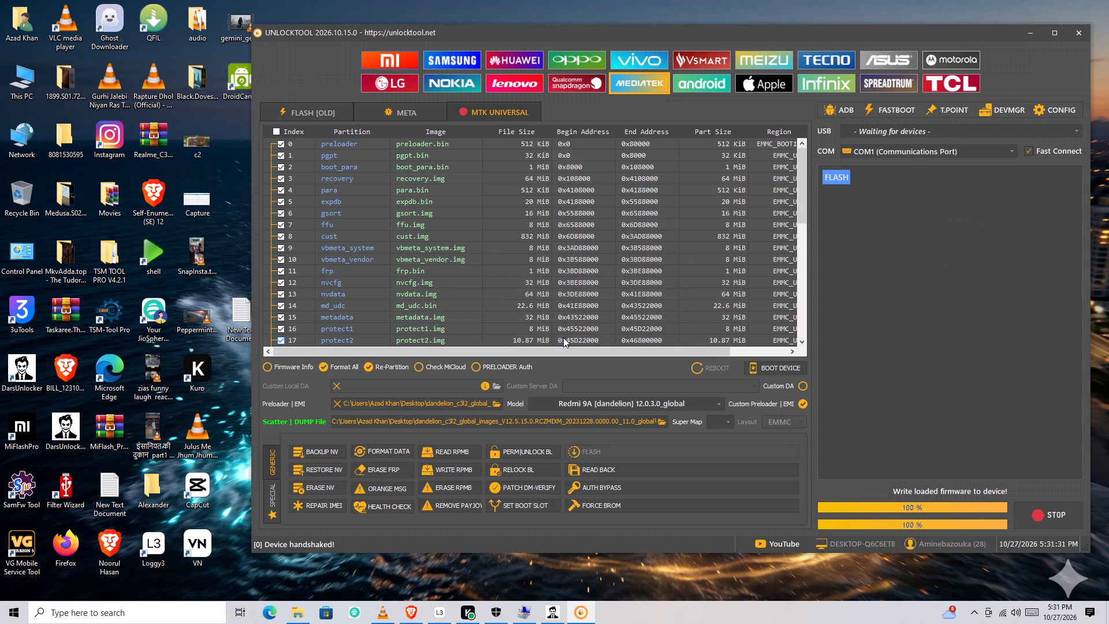
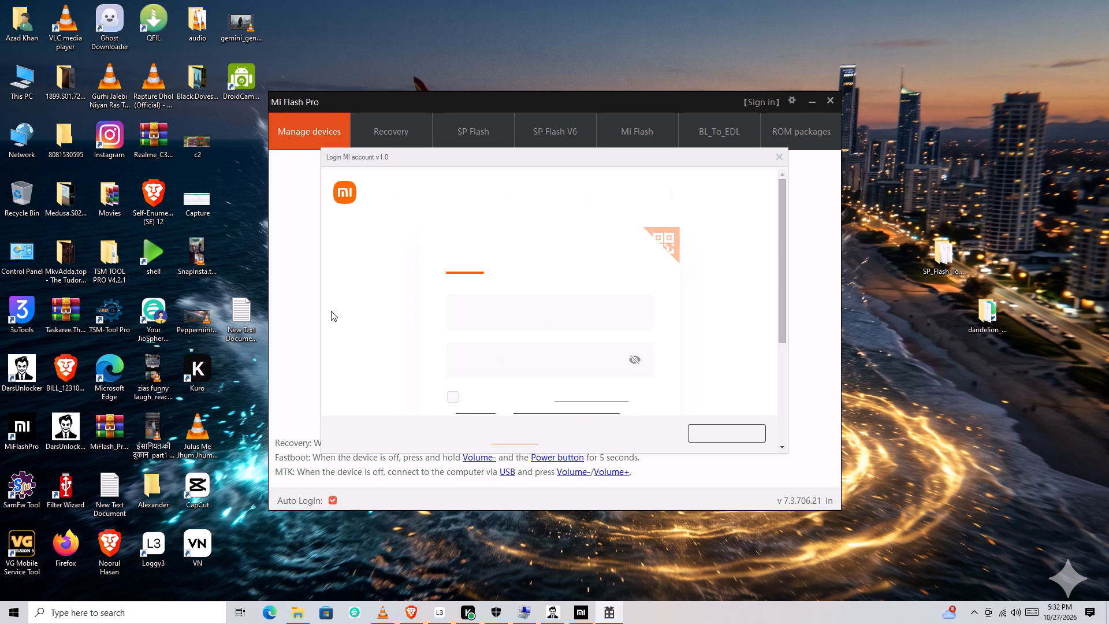
Skip the Xiaomi account sign-in and load auth_sv5.auth from the SP_Flash_Tool_V5 folder as the SP Flash authentication file.
click(777, 155)
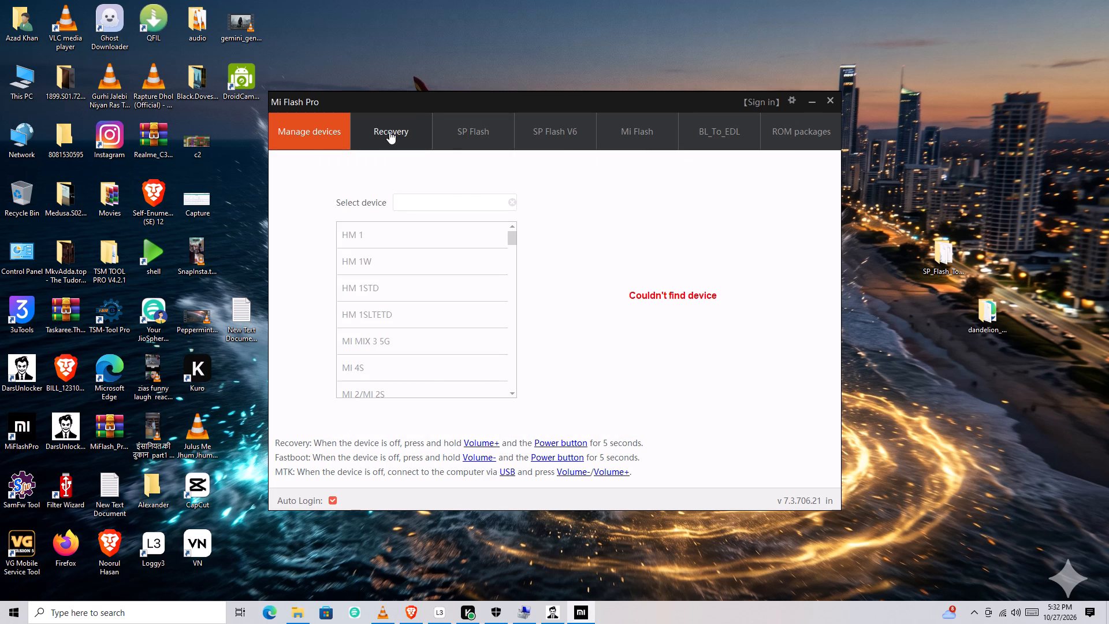
click(485, 135)
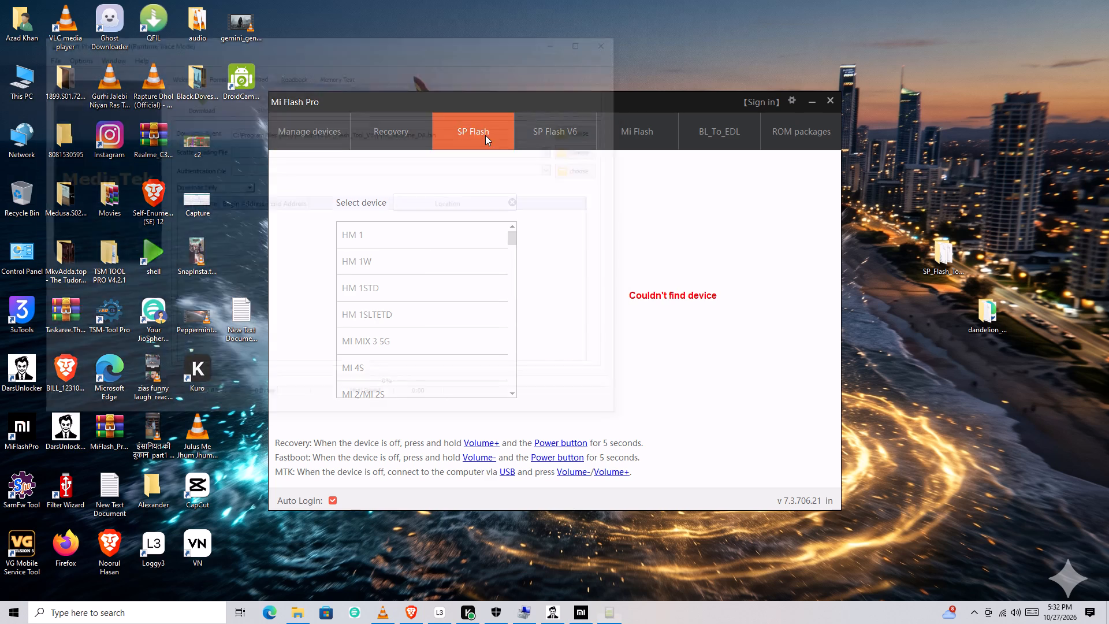
click(580, 168)
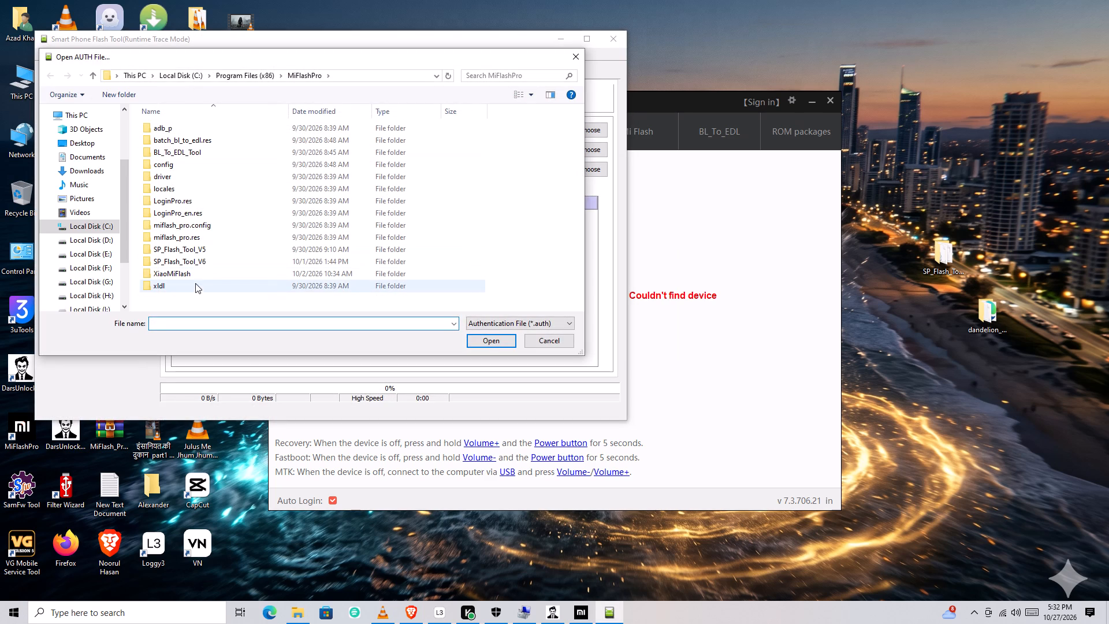
double_click(206, 252)
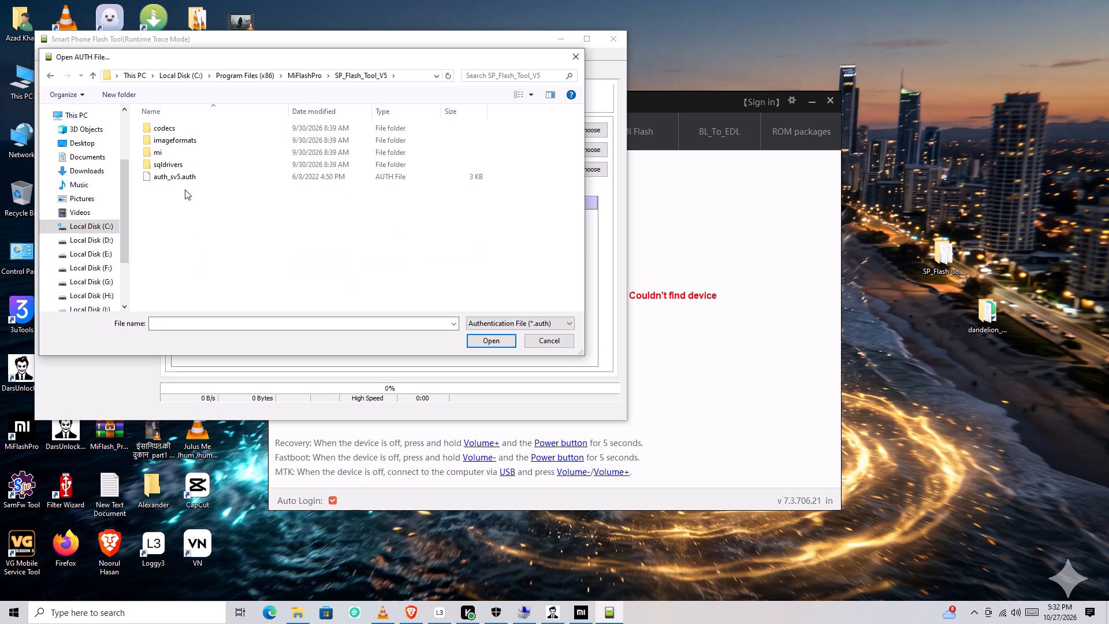
double_click(183, 181)
Load MT6765_Android_scatter from the images folder of the desktop's dandelion V12.5.15.0.RCZMIXM firmware as the scatter-loading file.
click(575, 150)
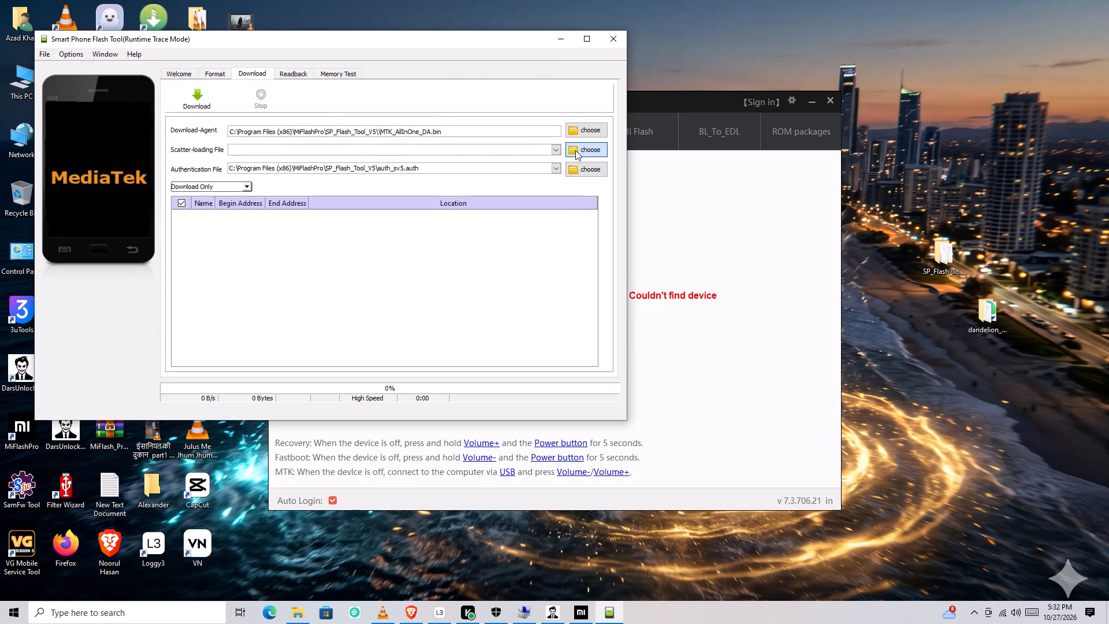
click(90, 143)
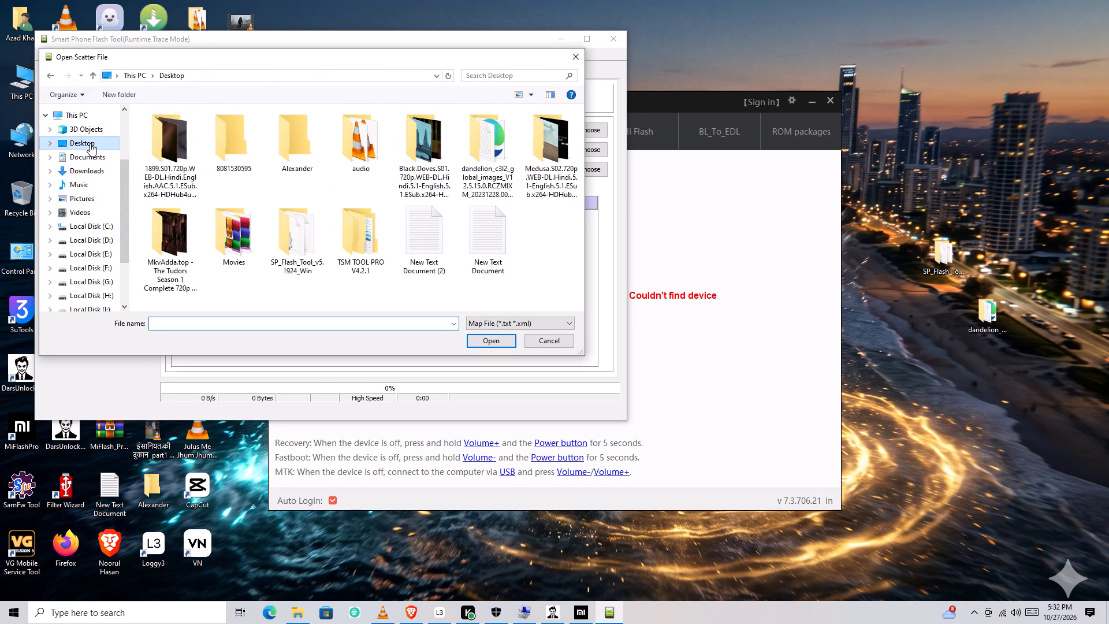
double_click(494, 162)
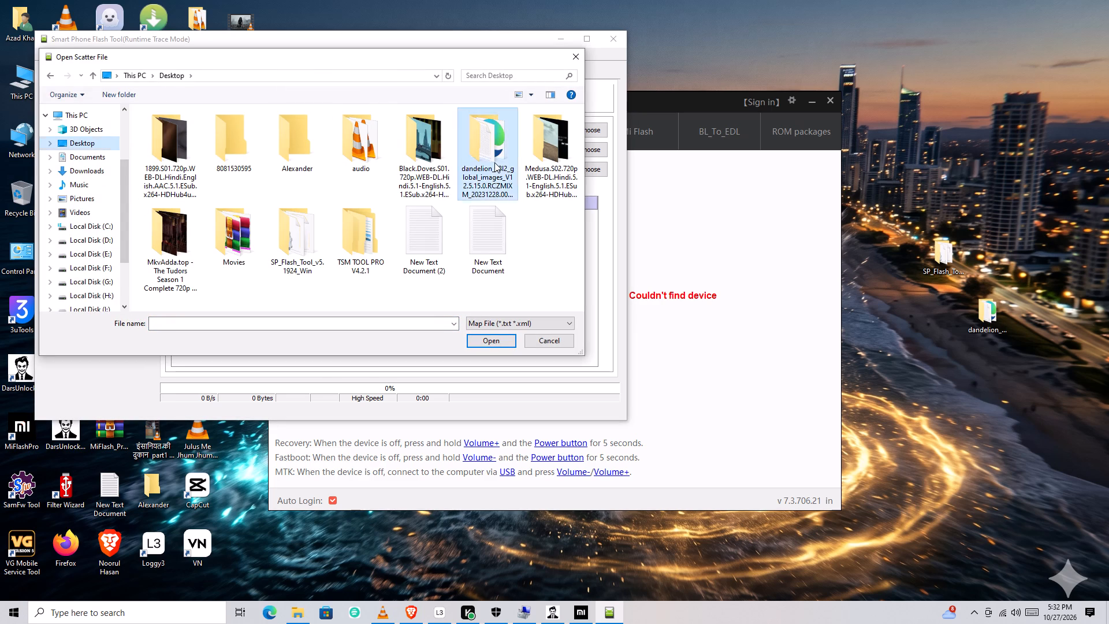
double_click(176, 127)
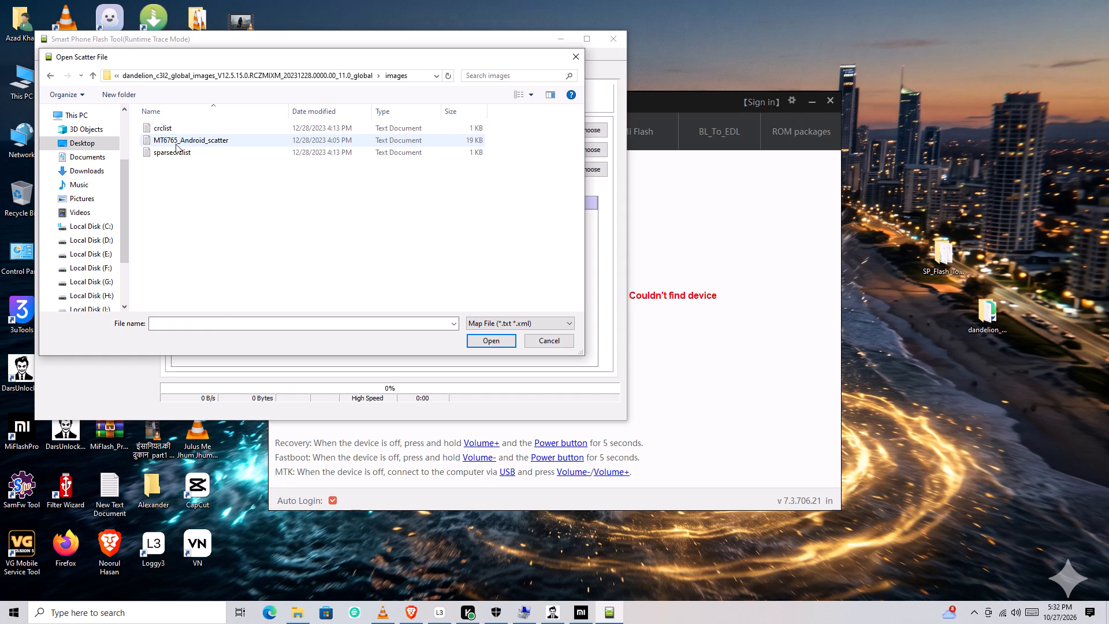
double_click(176, 144)
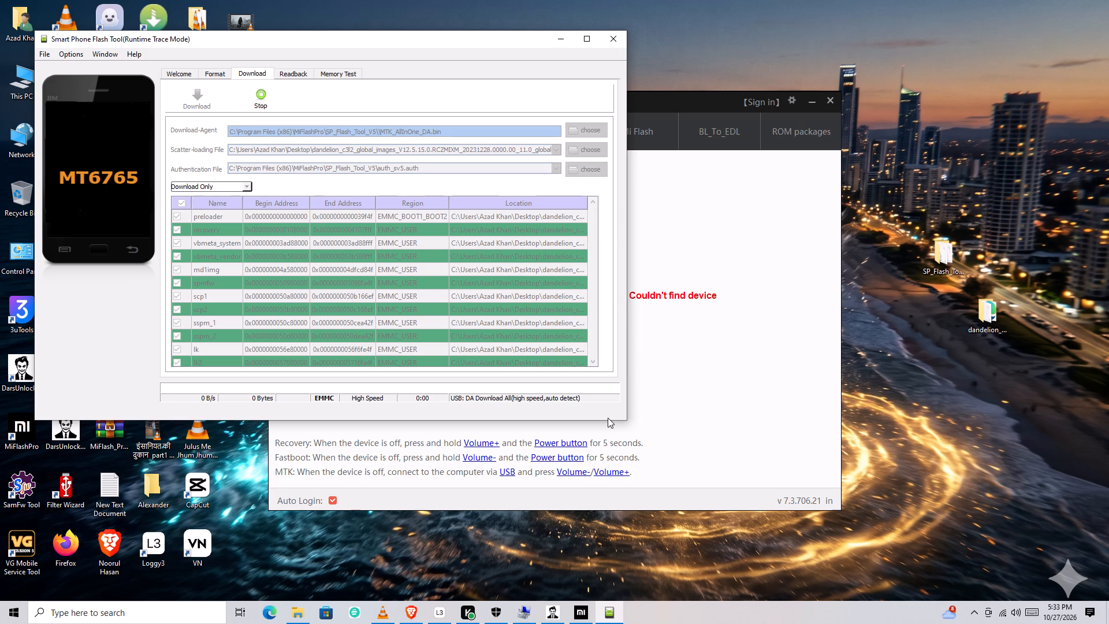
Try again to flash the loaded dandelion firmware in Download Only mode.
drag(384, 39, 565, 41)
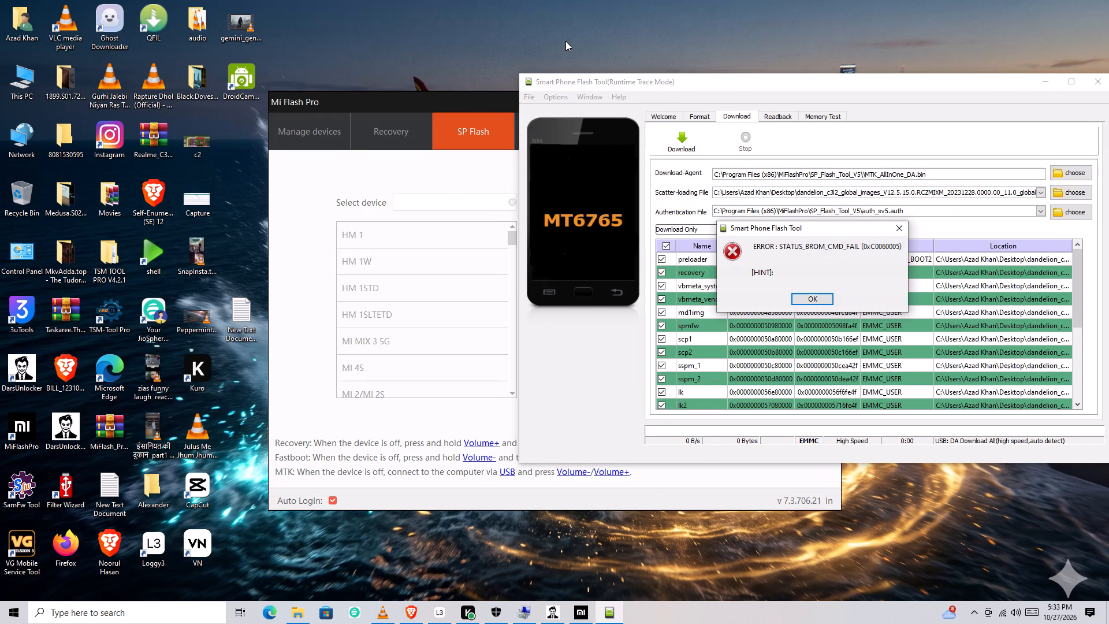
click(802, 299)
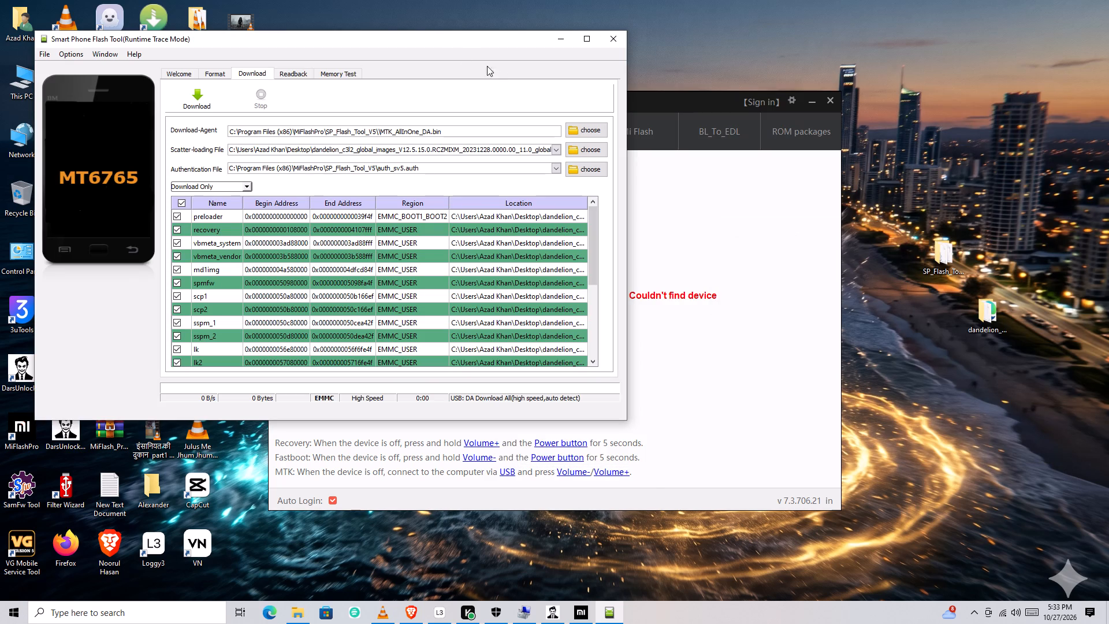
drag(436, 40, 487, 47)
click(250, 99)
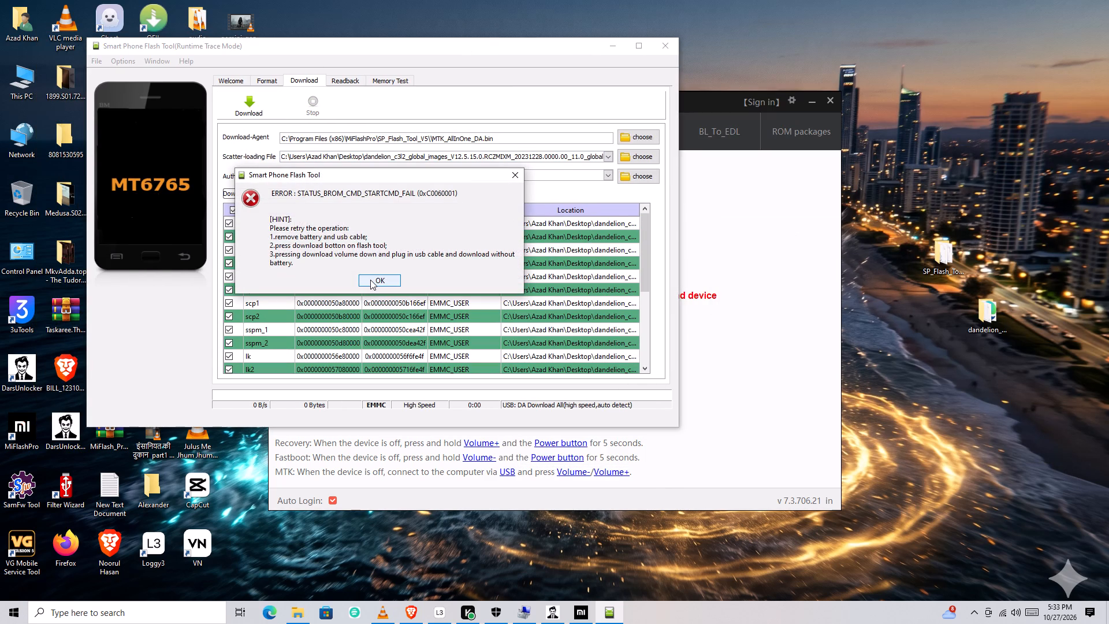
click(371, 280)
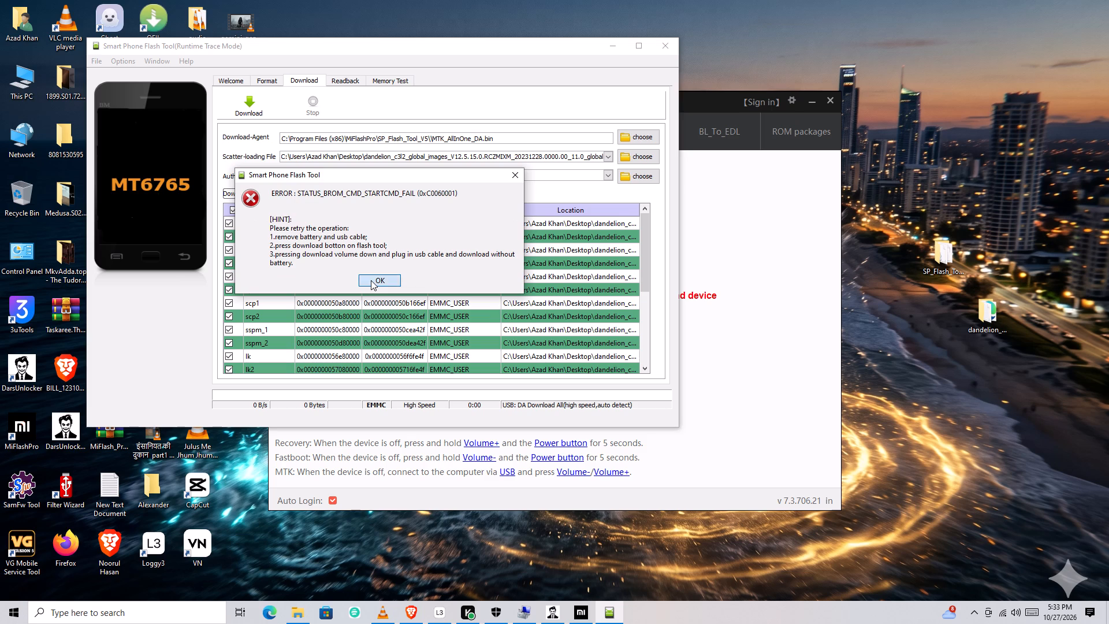
Restart the Download Only flash of the loaded firmware and proceed to the Xiaomi account login.
click(269, 113)
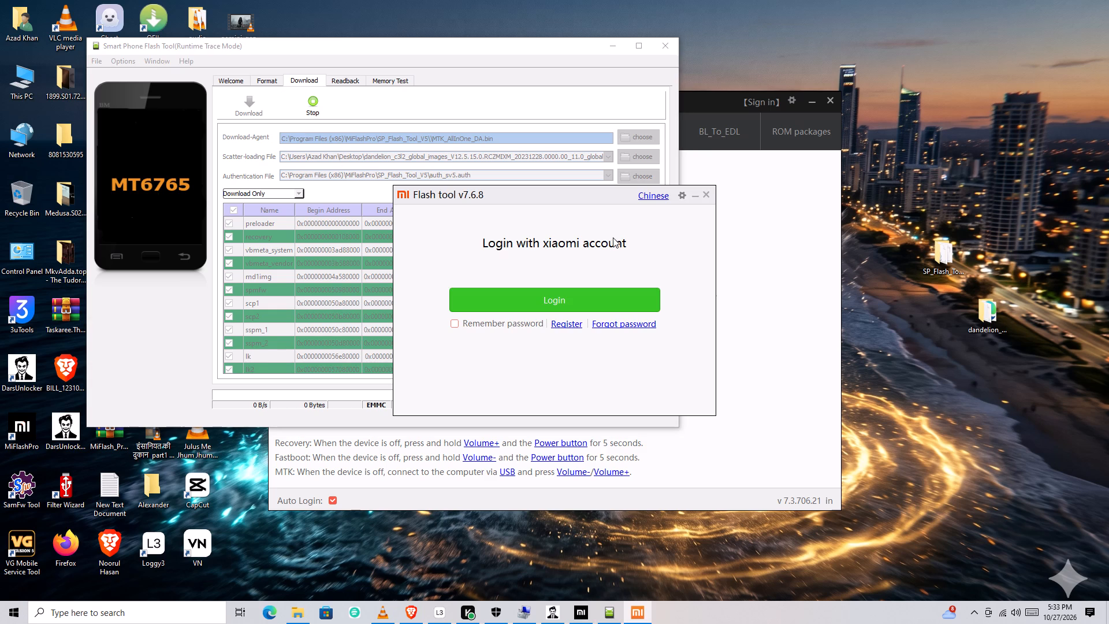
click(554, 300)
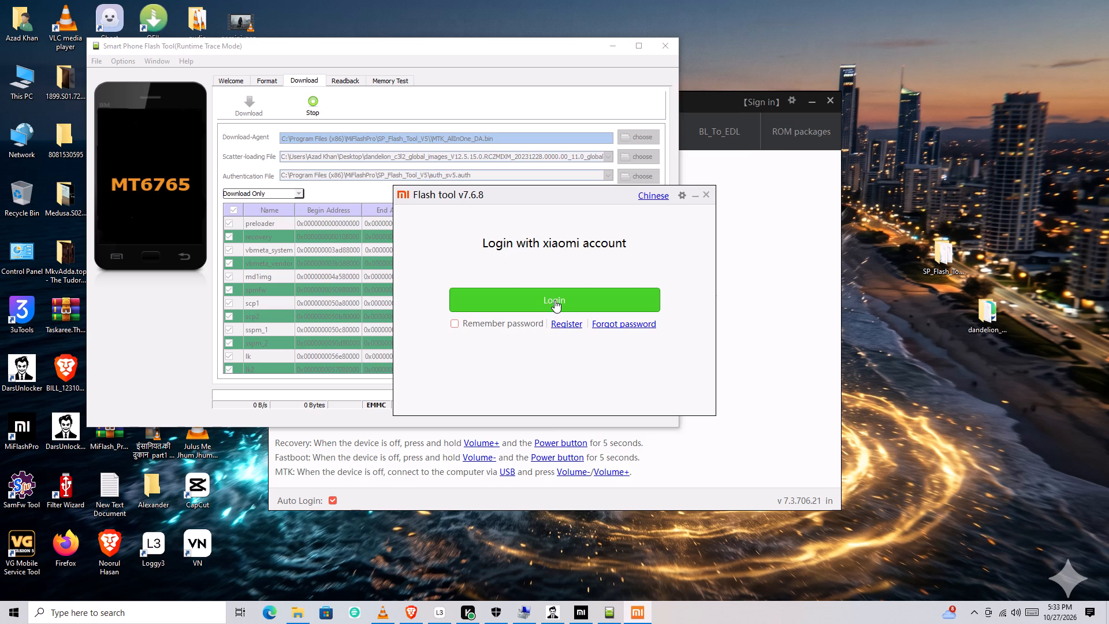
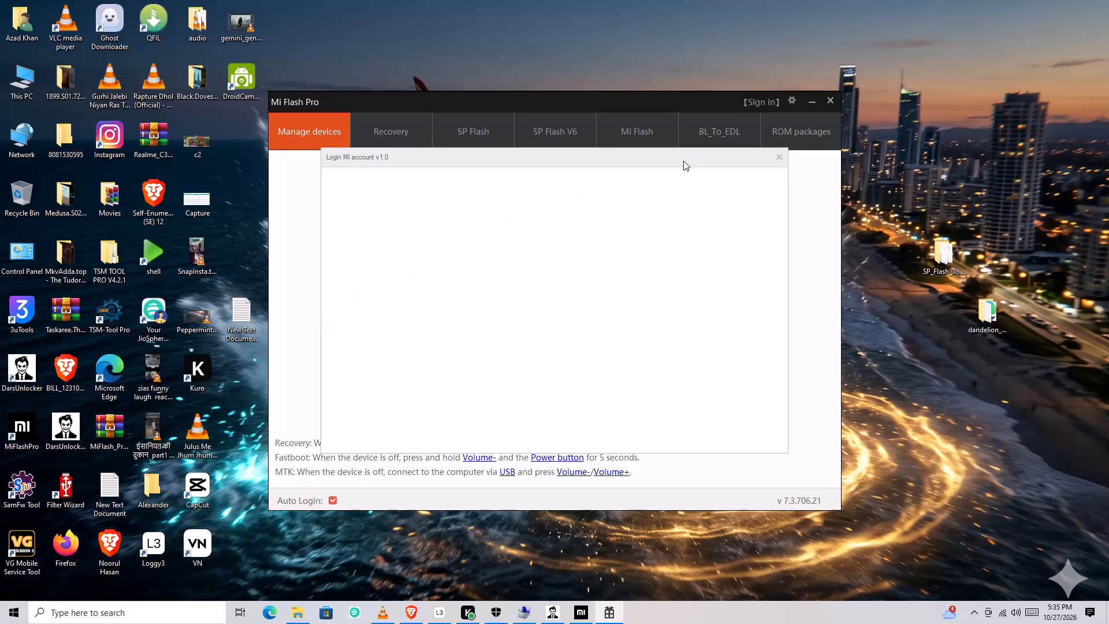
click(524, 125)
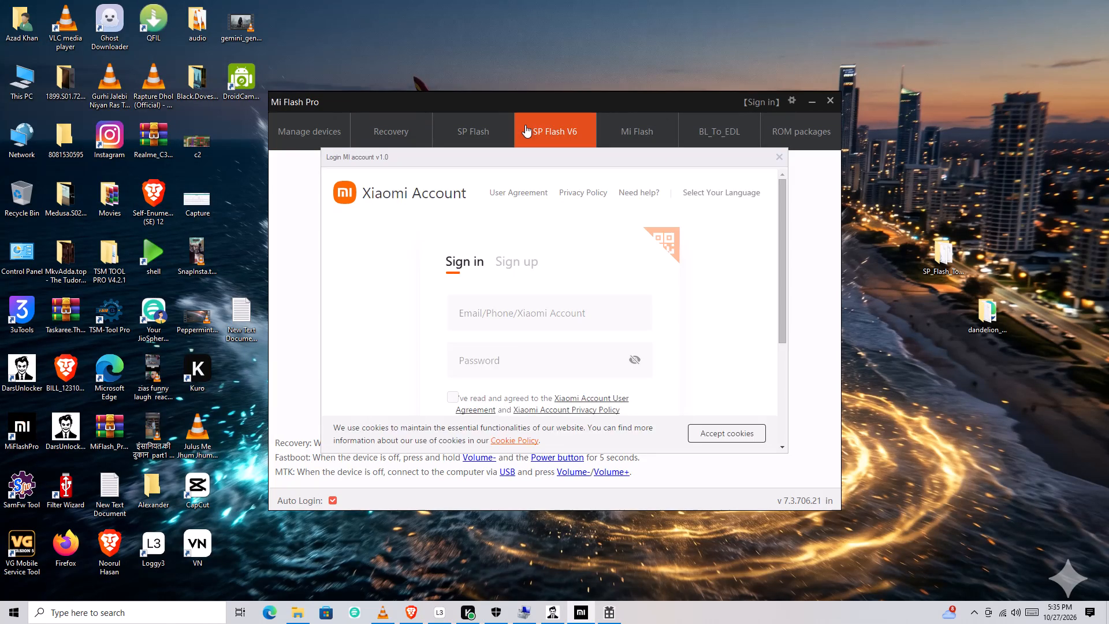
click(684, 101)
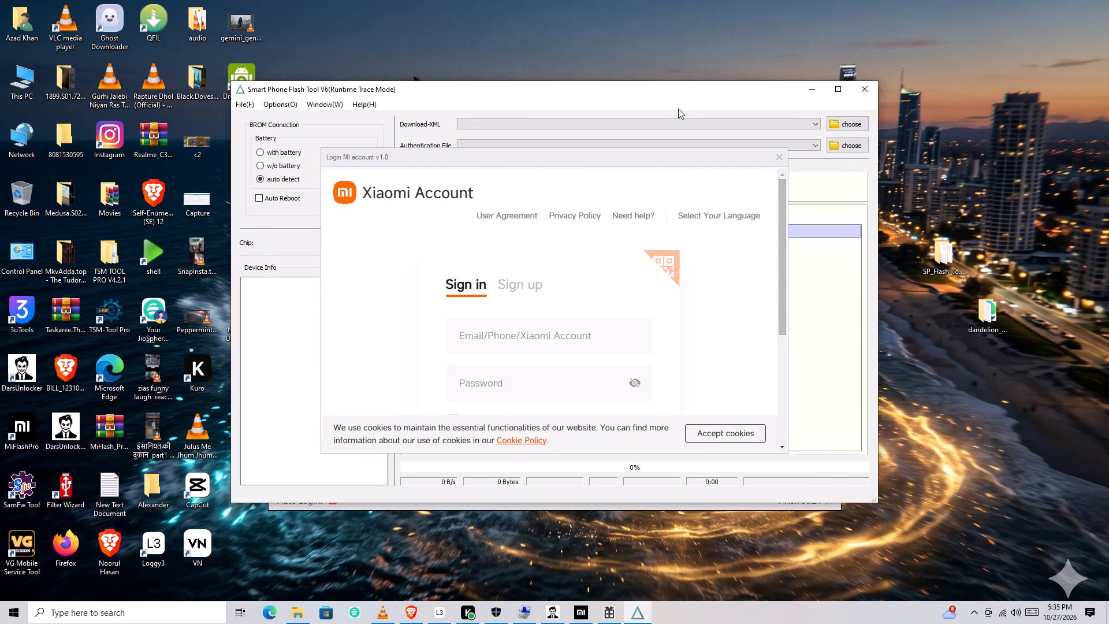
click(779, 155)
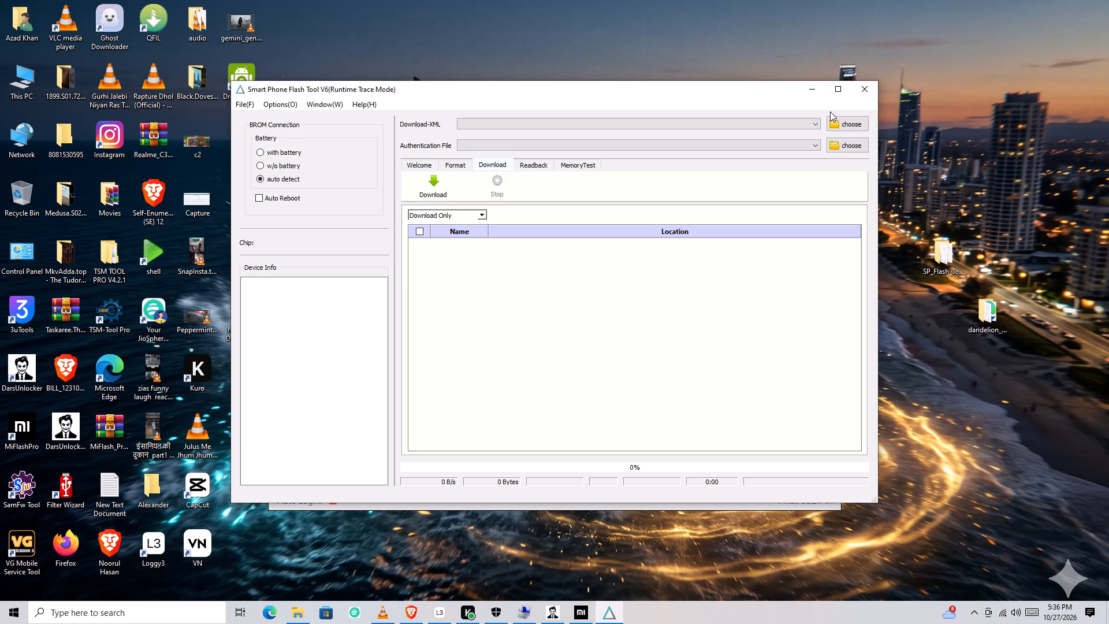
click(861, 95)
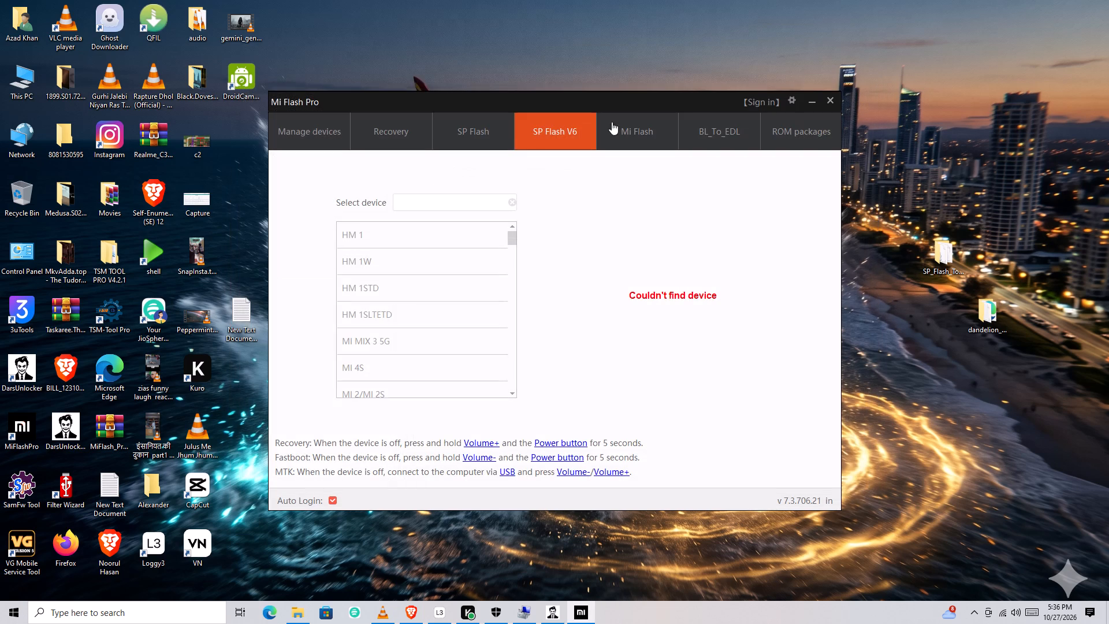
Copy auth_sv5.auth from the SP_Flash_Tool_V5 folder through SP Flash's authentication file chooser, then close the flash tool.
click(471, 124)
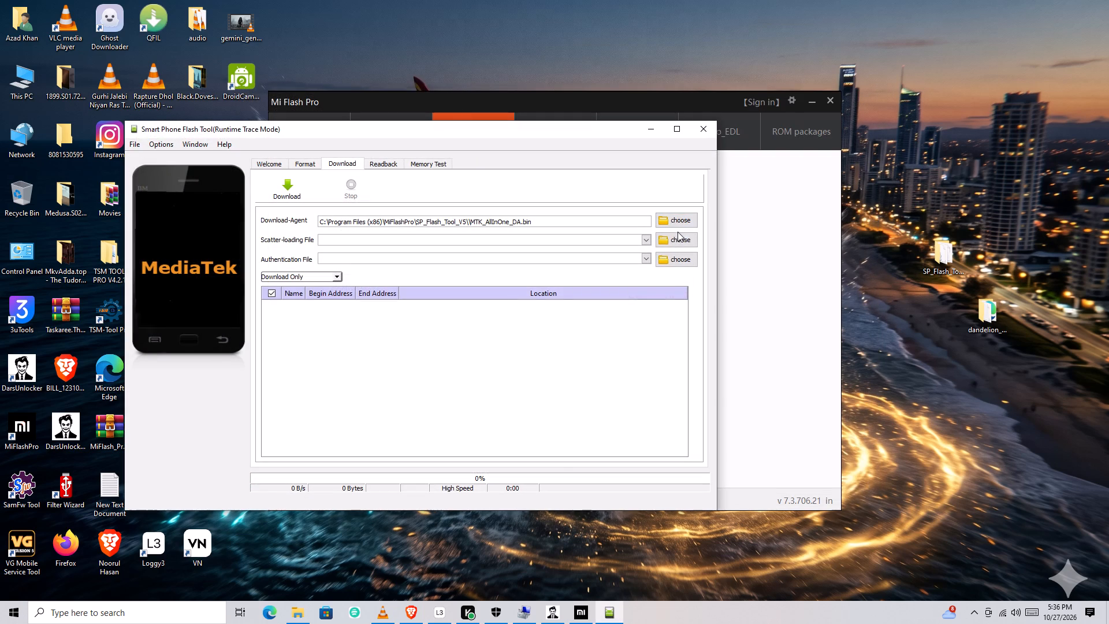
click(665, 258)
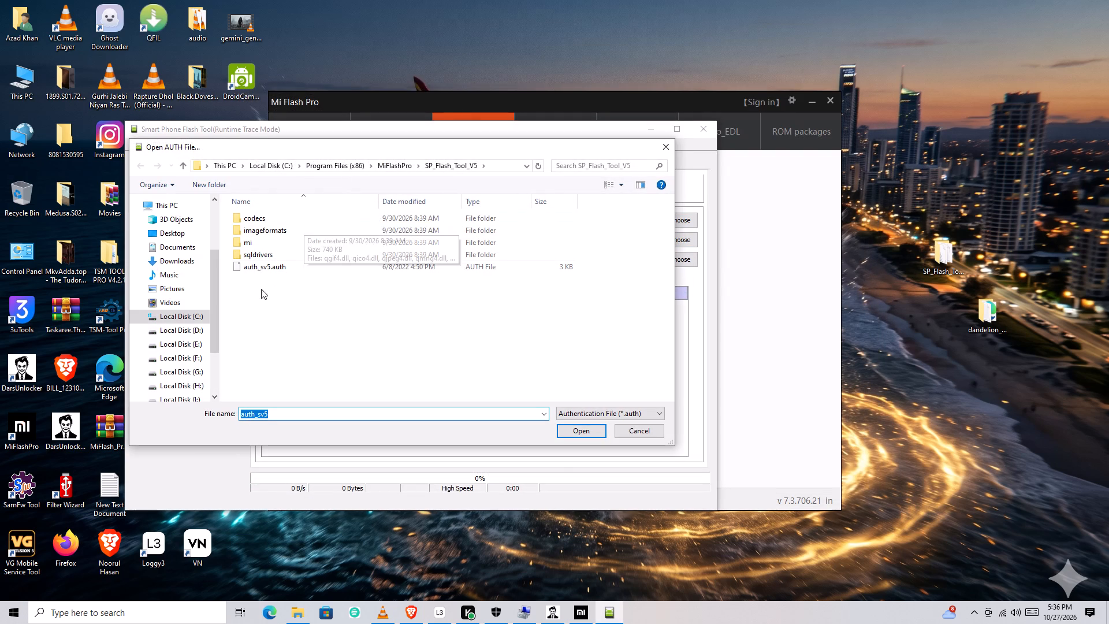
click(260, 266)
right_click(261, 266)
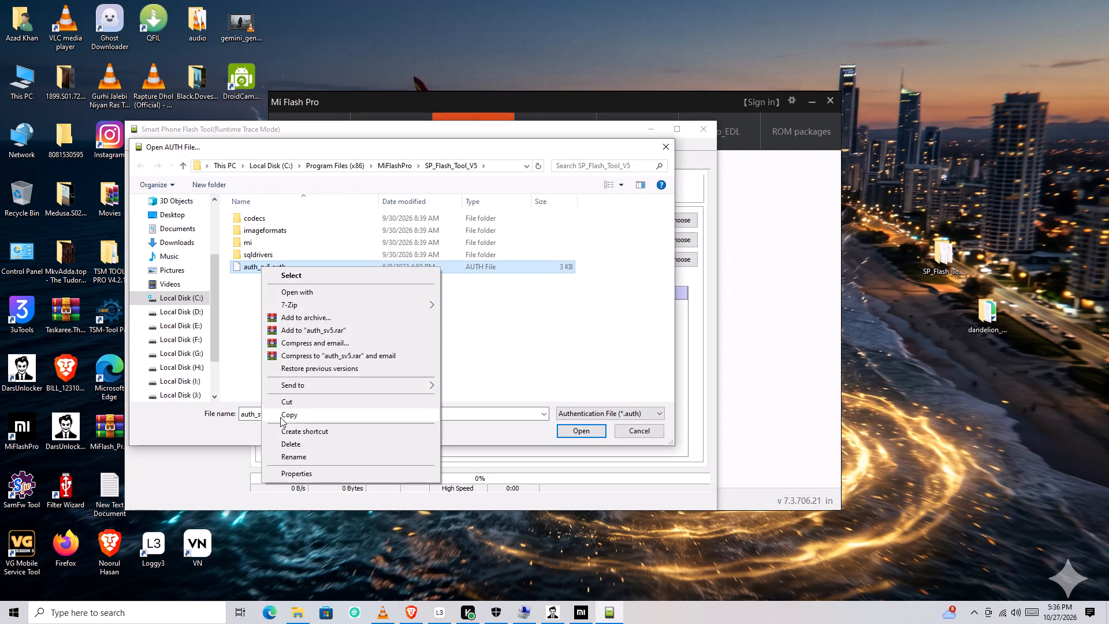
click(284, 414)
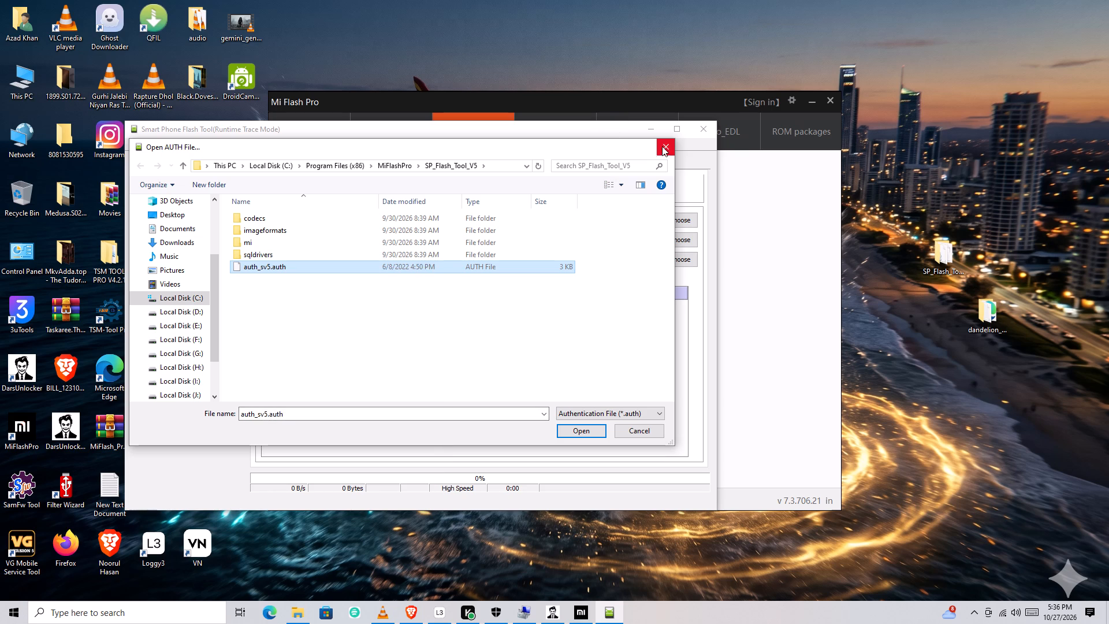
click(663, 146)
click(700, 132)
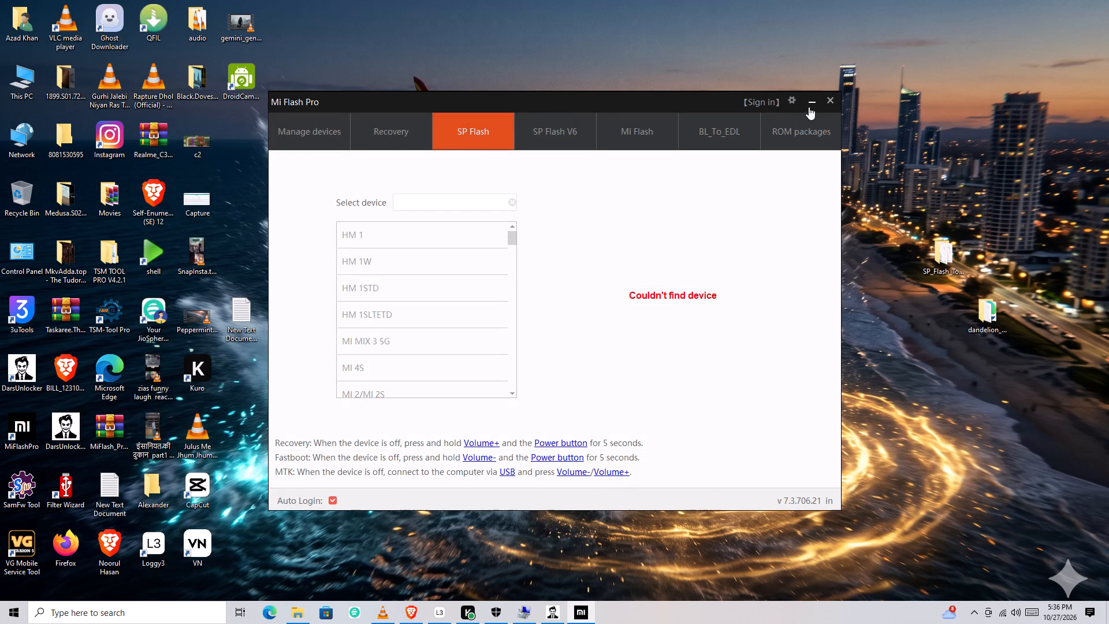
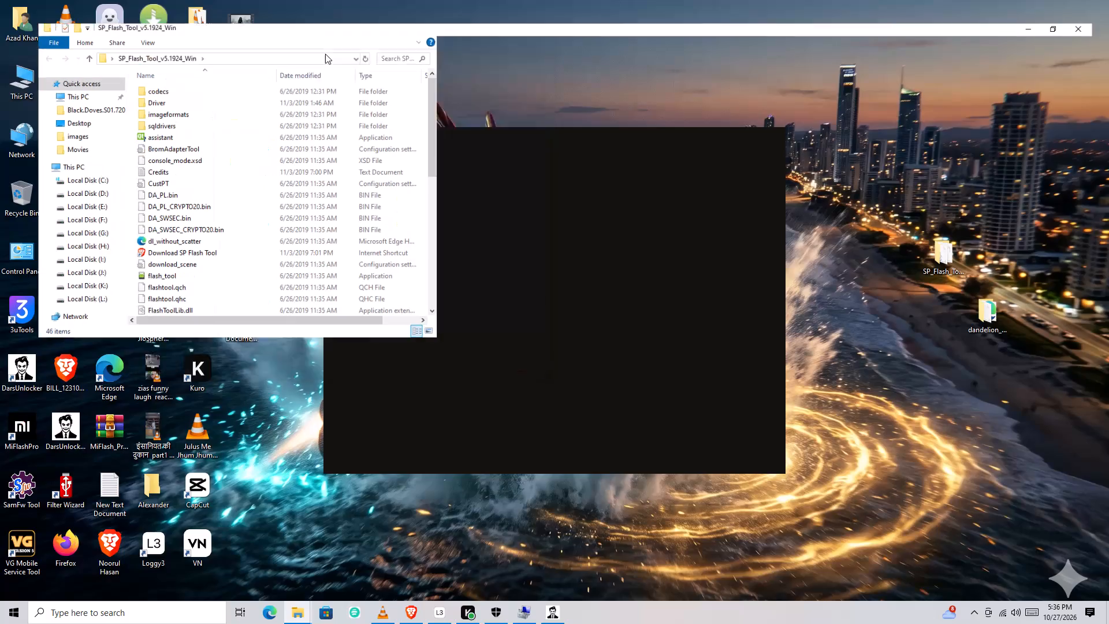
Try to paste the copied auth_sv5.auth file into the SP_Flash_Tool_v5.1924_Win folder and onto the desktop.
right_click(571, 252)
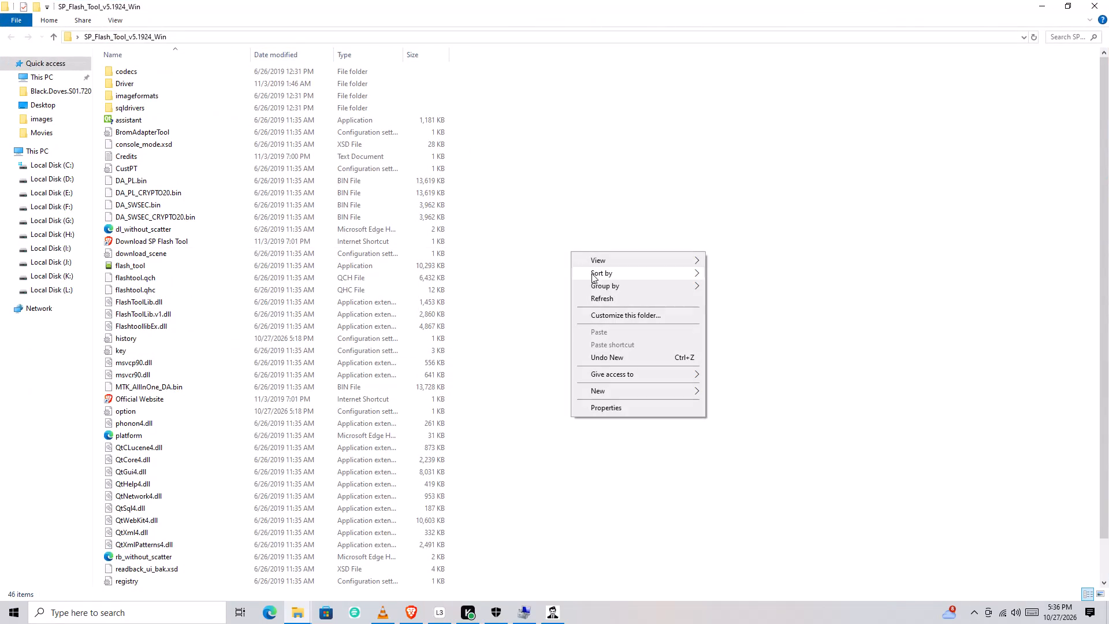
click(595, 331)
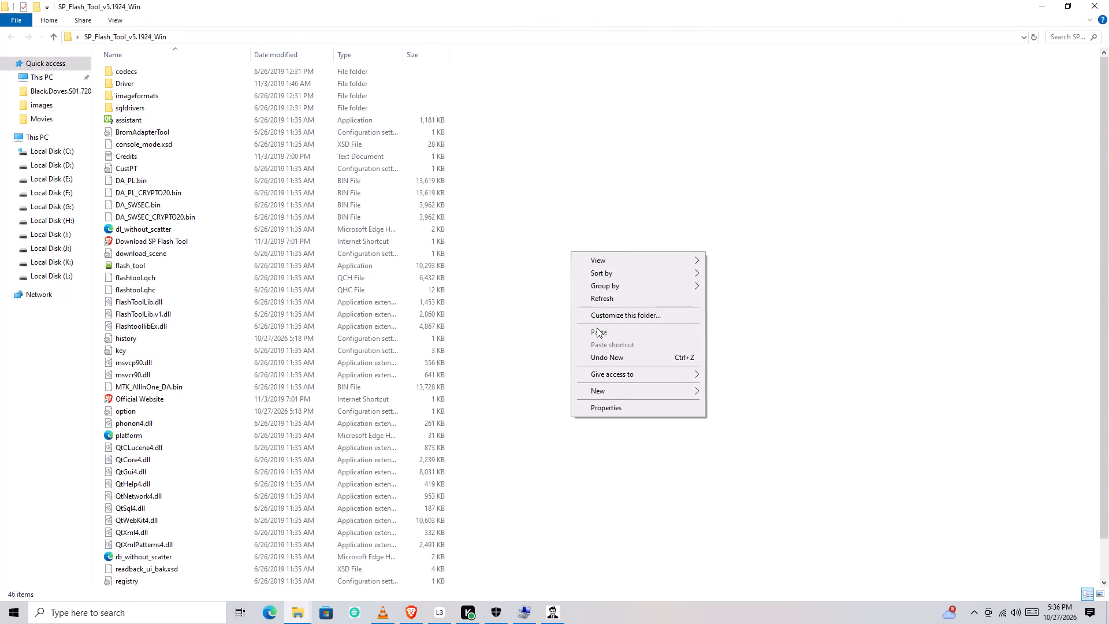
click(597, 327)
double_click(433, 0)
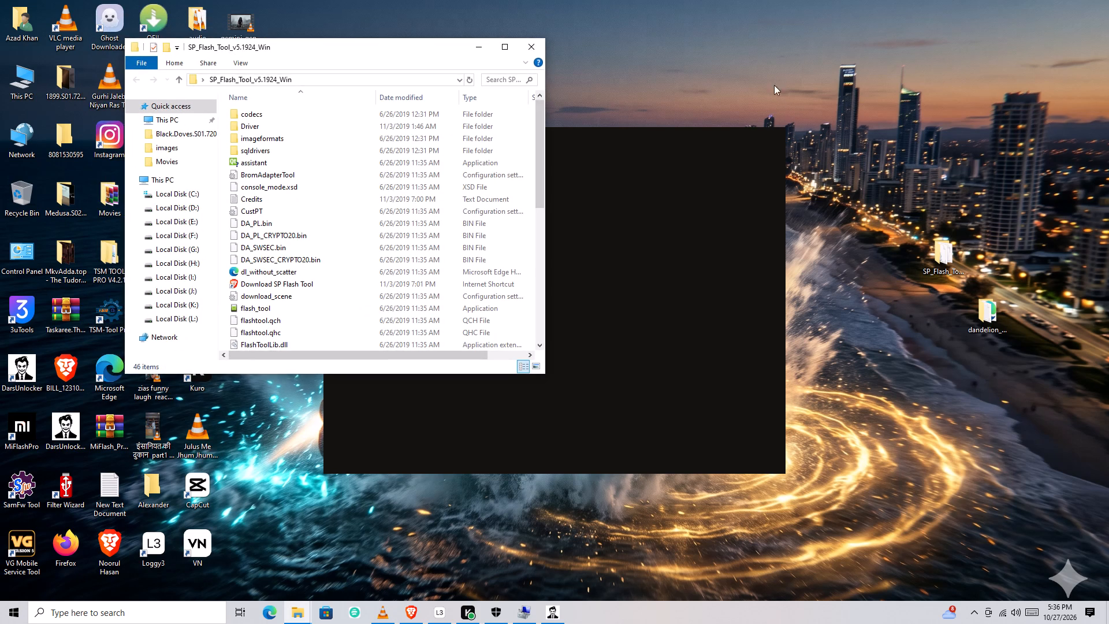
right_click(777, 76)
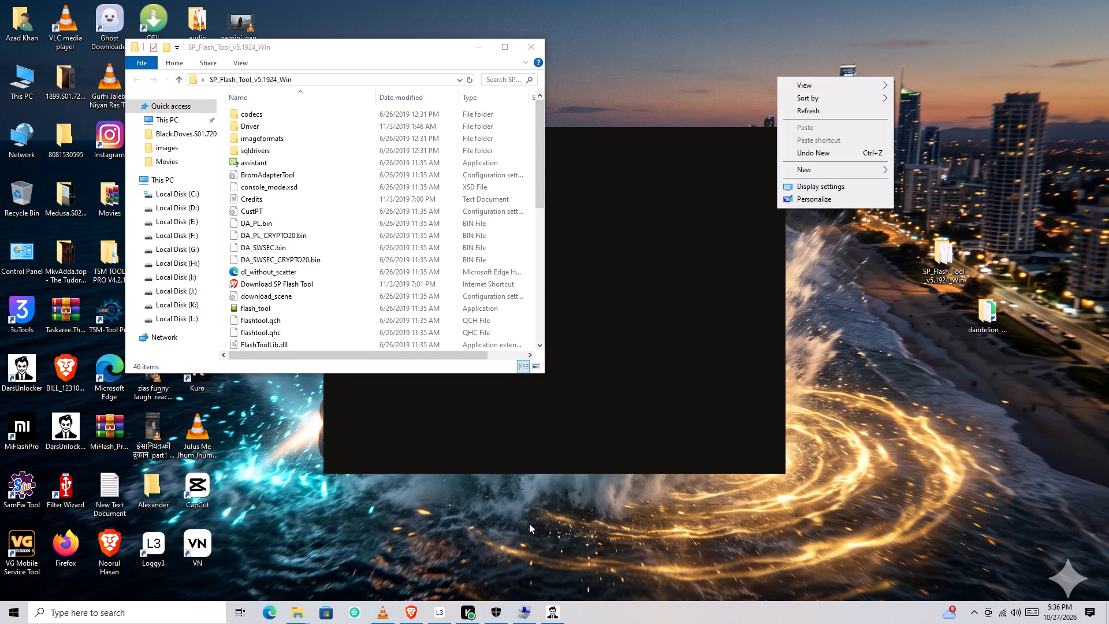
Launch Mi Flash Pro and open its SP Flash tool, closing the Xiaomi account login window.
double_click(21, 418)
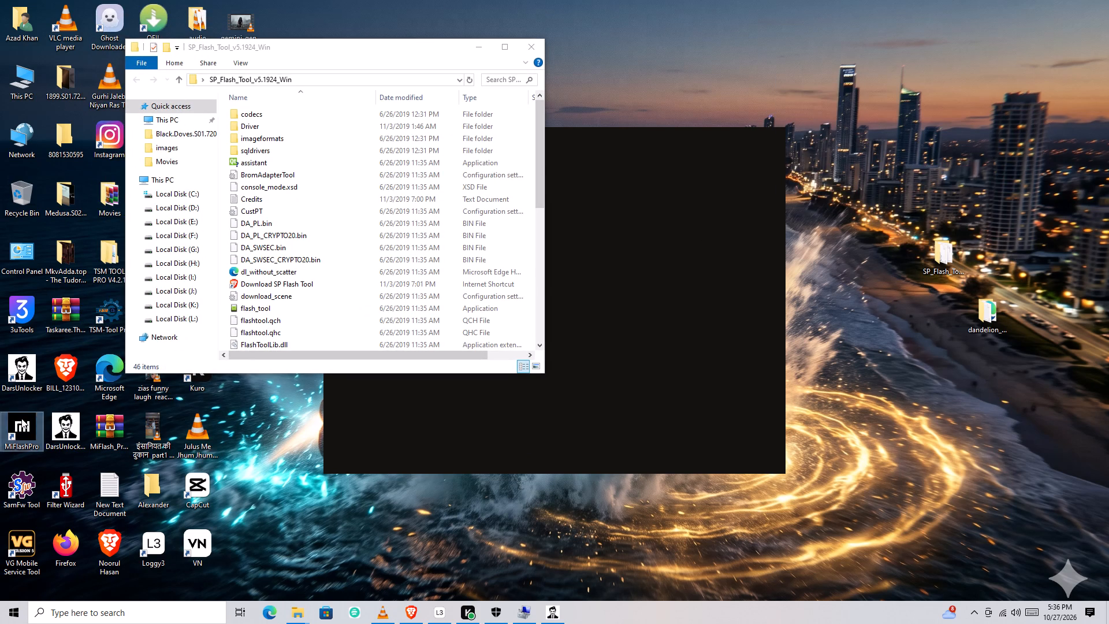
click(470, 133)
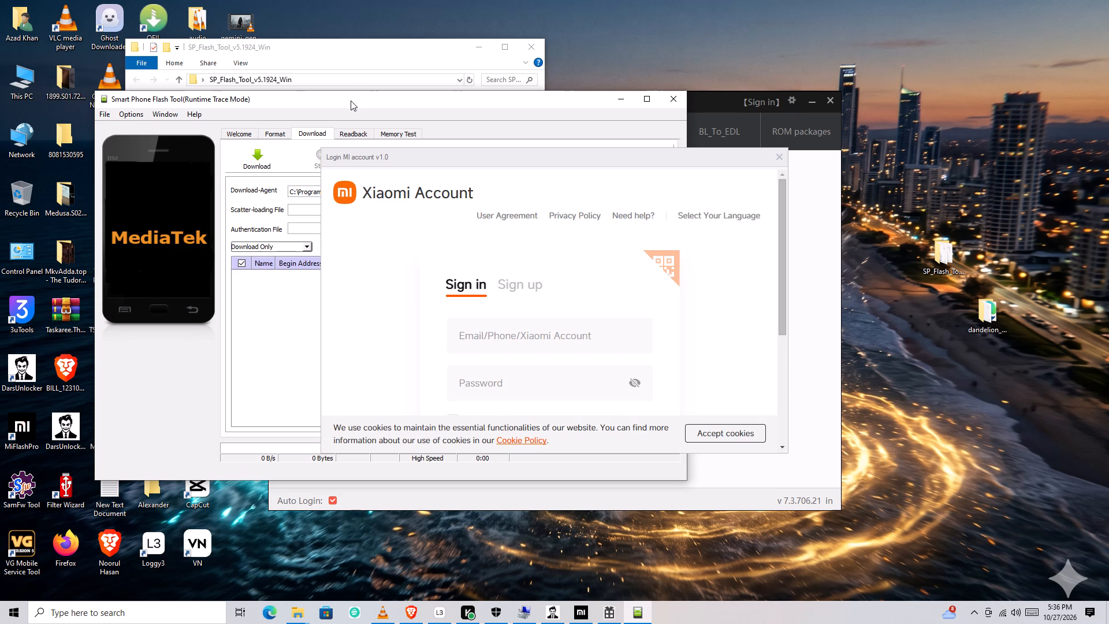
click(781, 157)
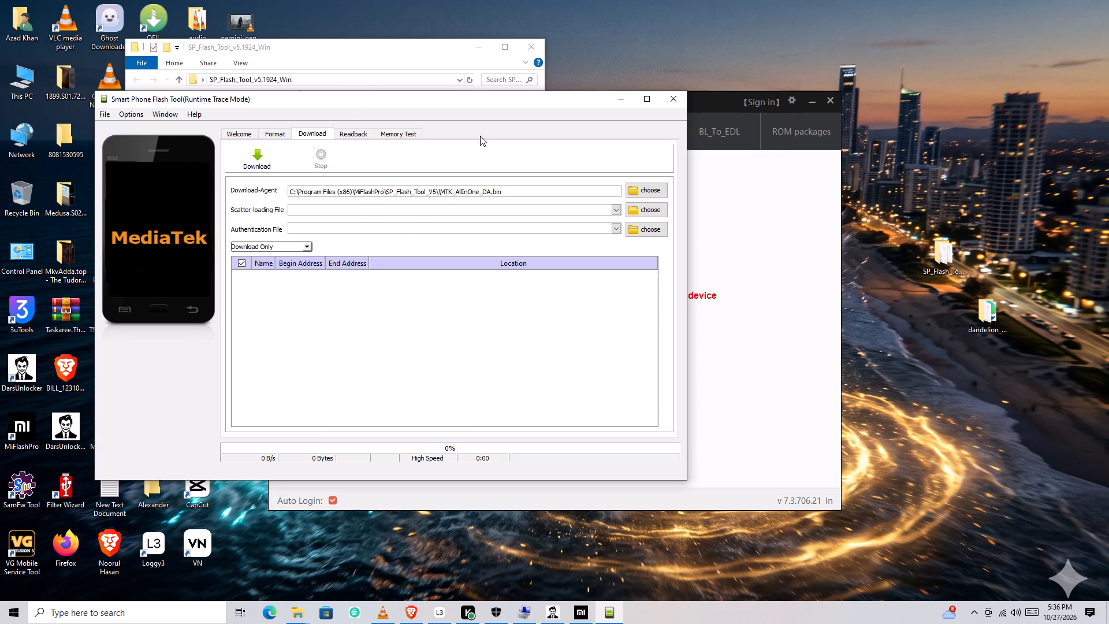
click(670, 102)
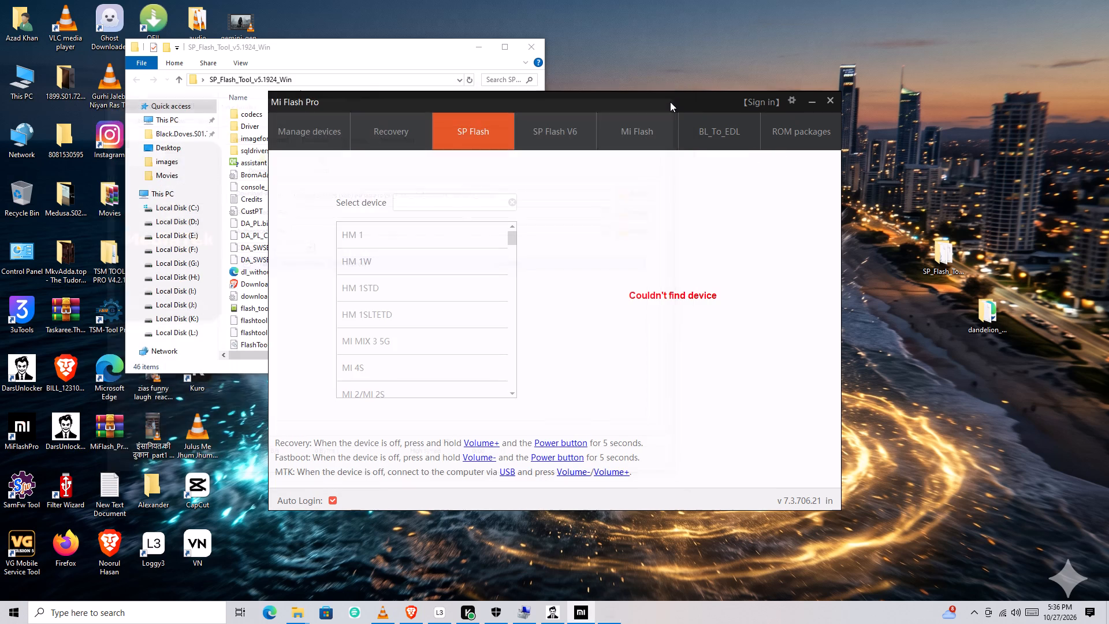
double_click(459, 126)
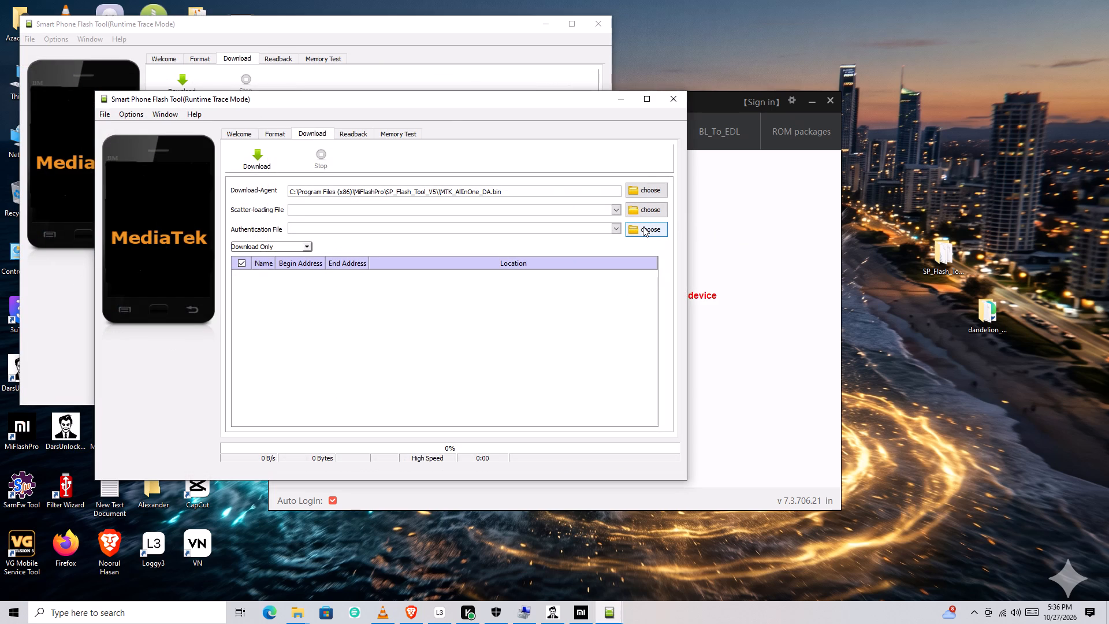
Copy auth_sv5.auth from the MiFlashPro SP_Flash_Tool_V5 folder to the desktop through the authentication file chooser, and close Mi Flash Pro and its flash tools.
click(642, 225)
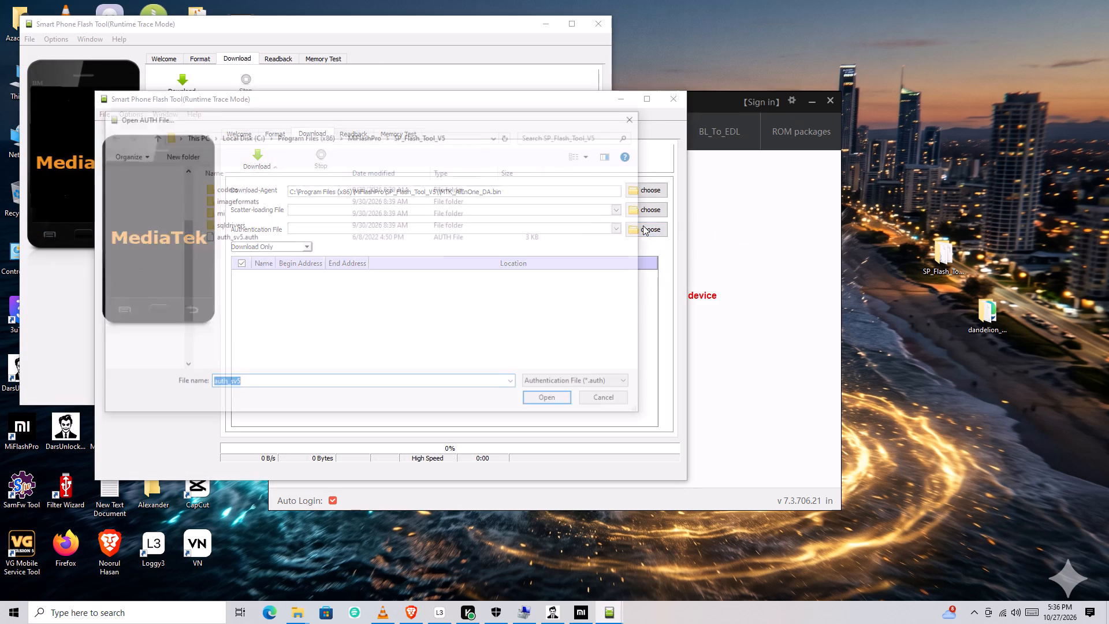
click(245, 241)
right_click(242, 239)
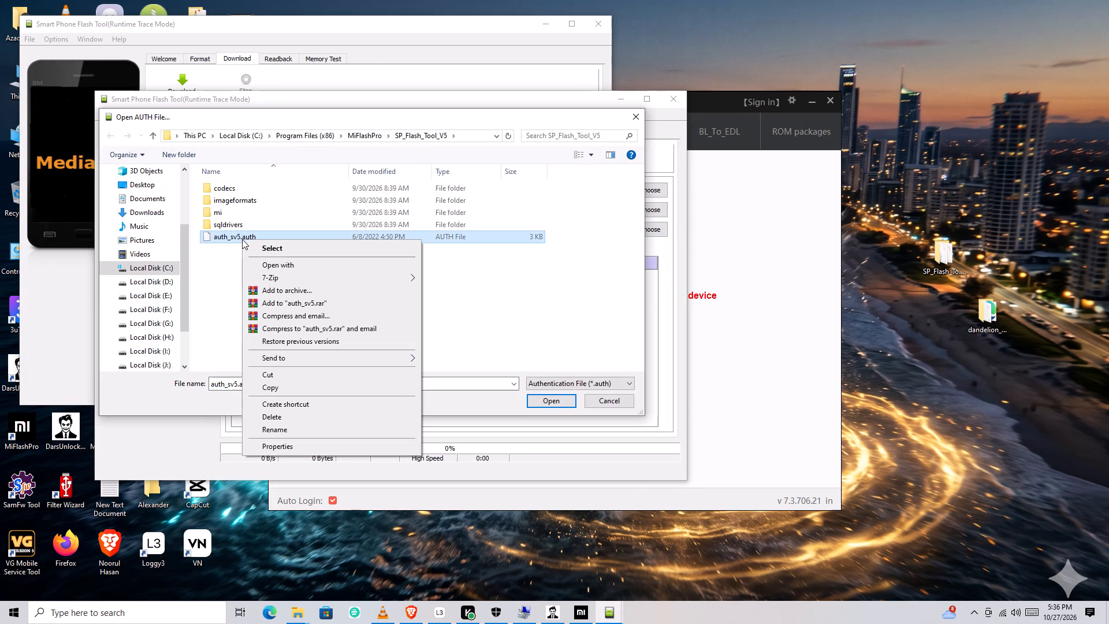
click(270, 387)
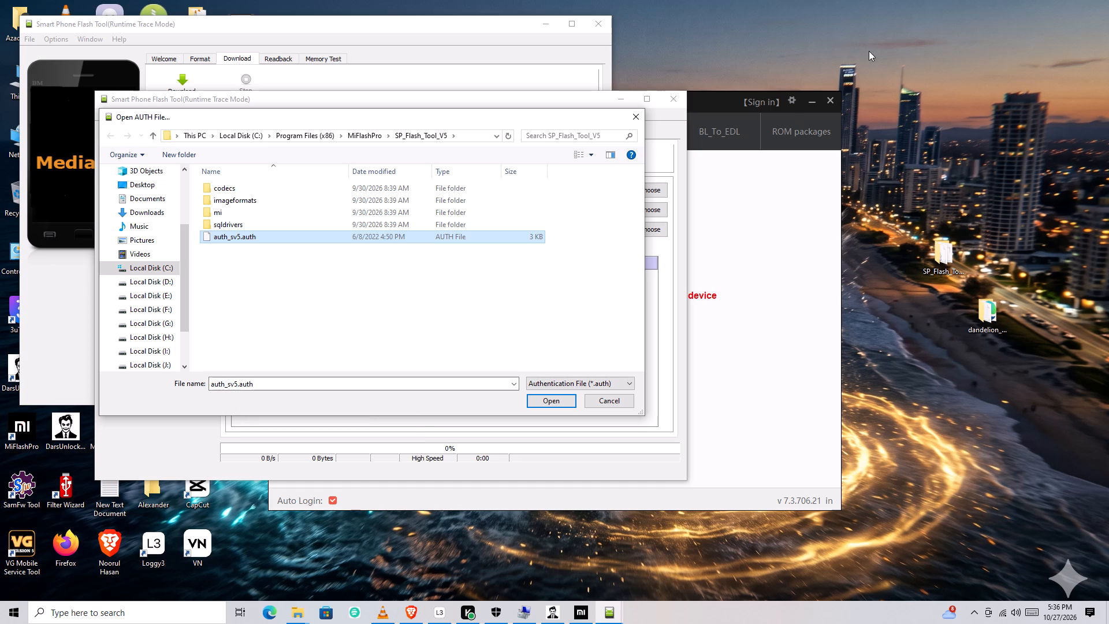
right_click(946, 54)
click(970, 106)
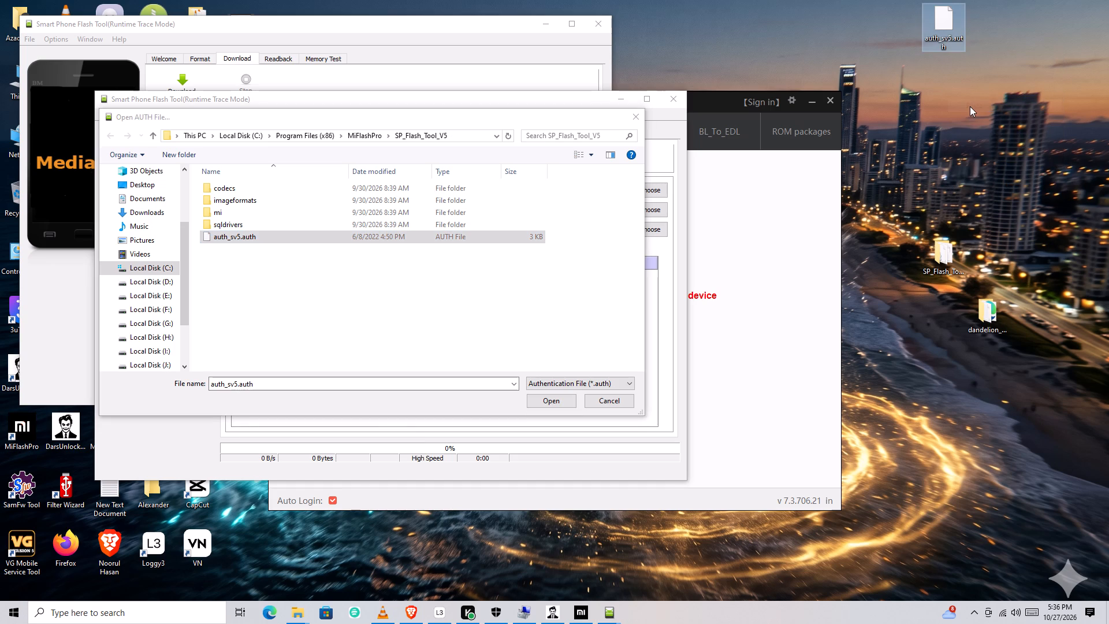
click(635, 113)
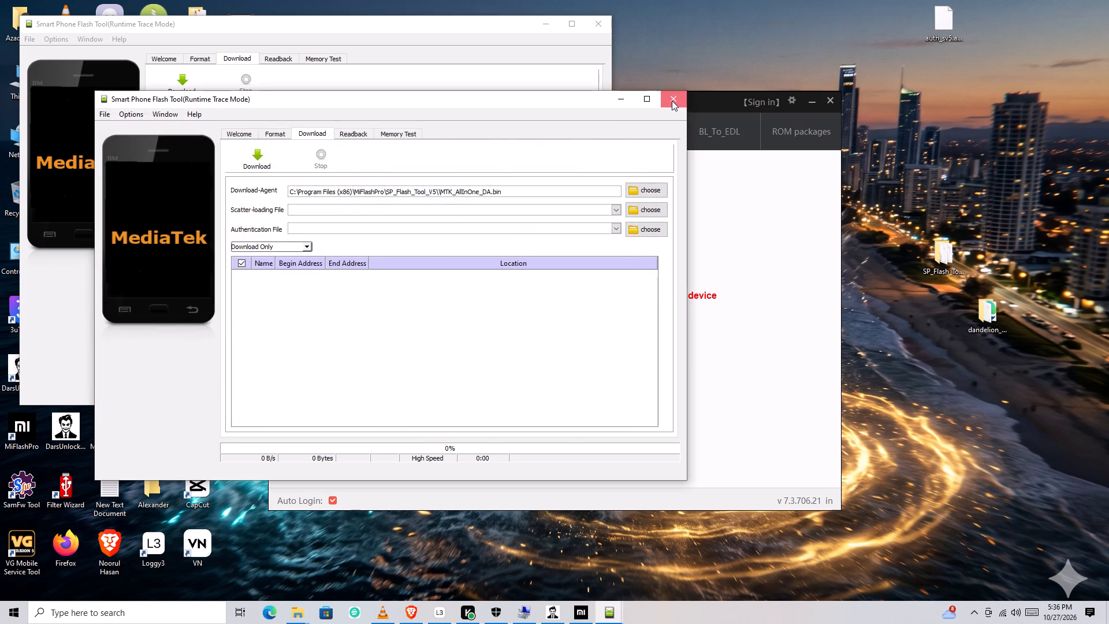
click(672, 101)
click(589, 25)
click(828, 103)
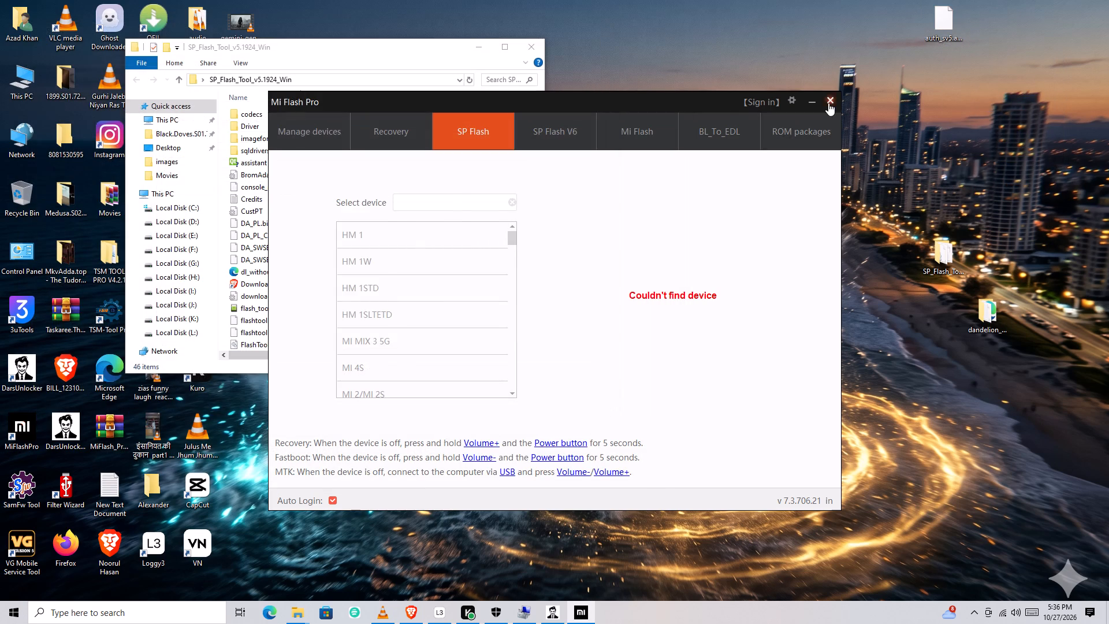
Move auth_sv5.auth from the desktop into the SP_Flash_Tool_v5.1924_Win folder.
double_click(947, 269)
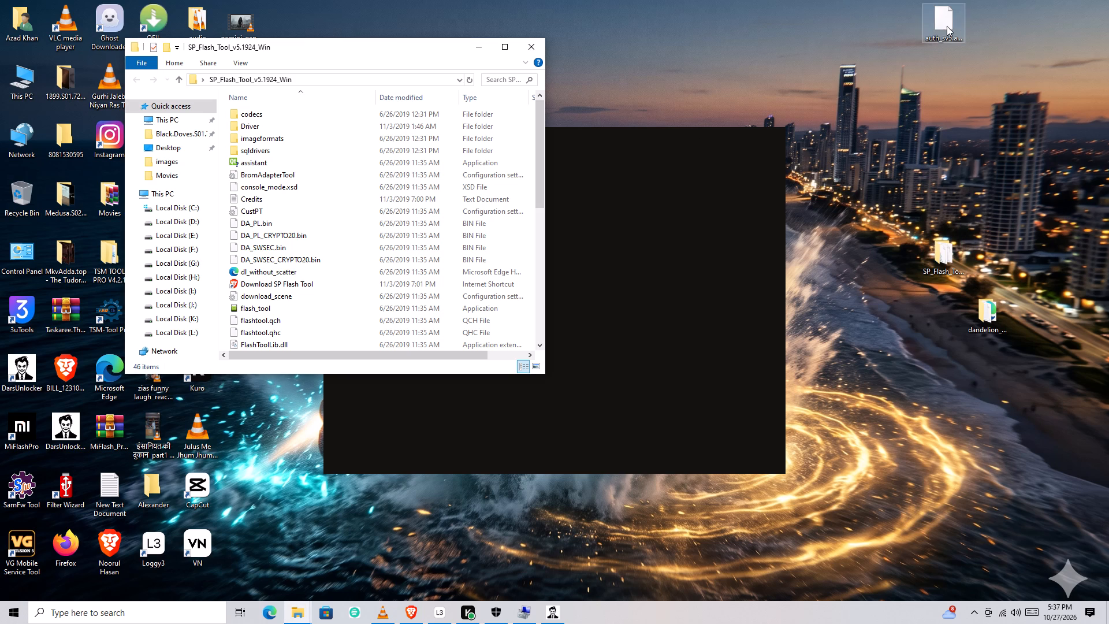
drag(947, 26, 438, 201)
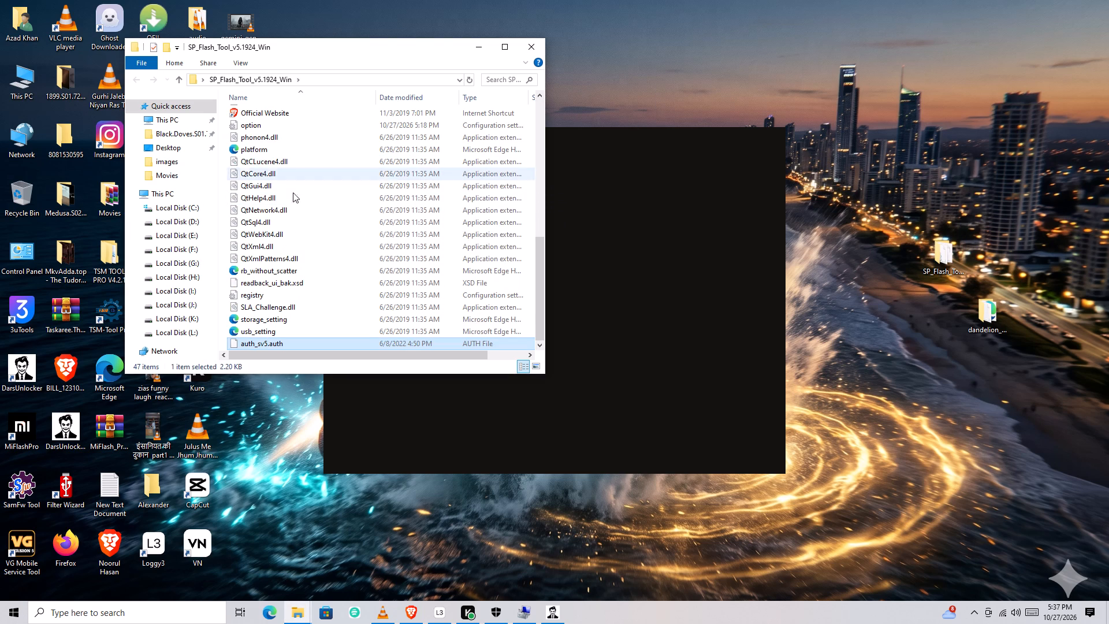
Launch flash_tool from the SP_Flash_Tool_v5.1924_Win folder and load auth_sv5.auth as its authentication file.
scroll(304, 307, up, 3)
scroll(260, 261, up, 3)
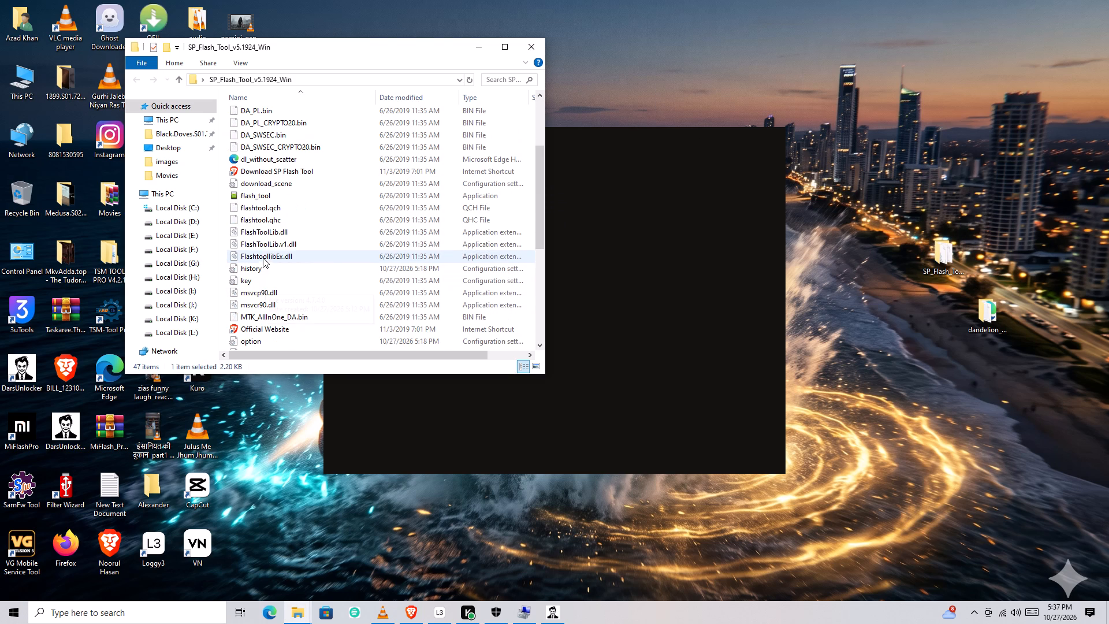
double_click(258, 196)
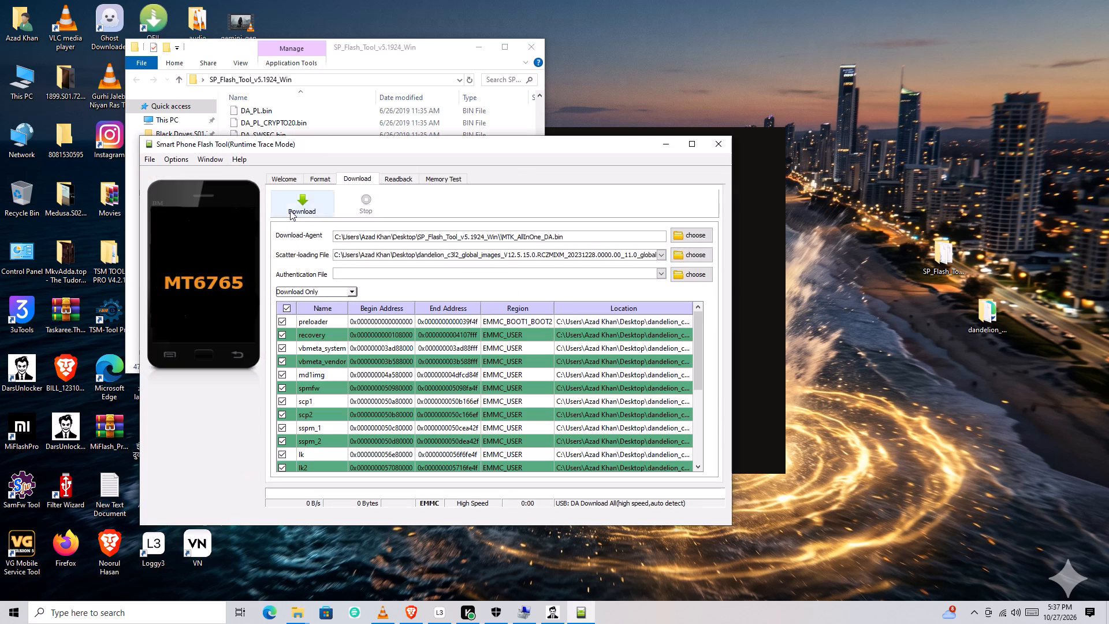
click(685, 272)
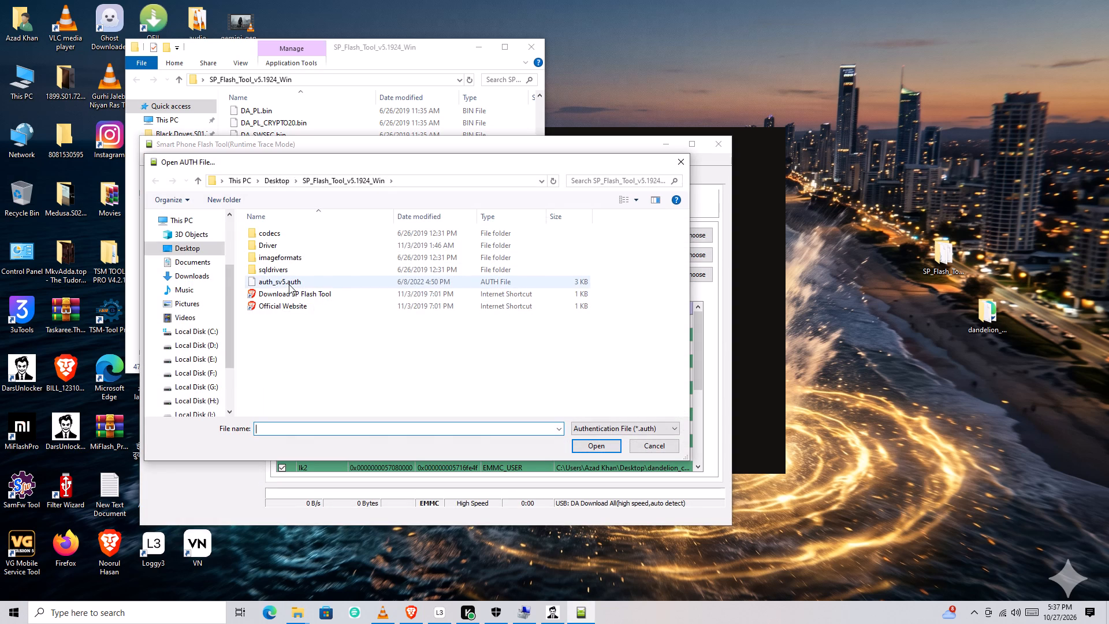
click(288, 284)
click(288, 284)
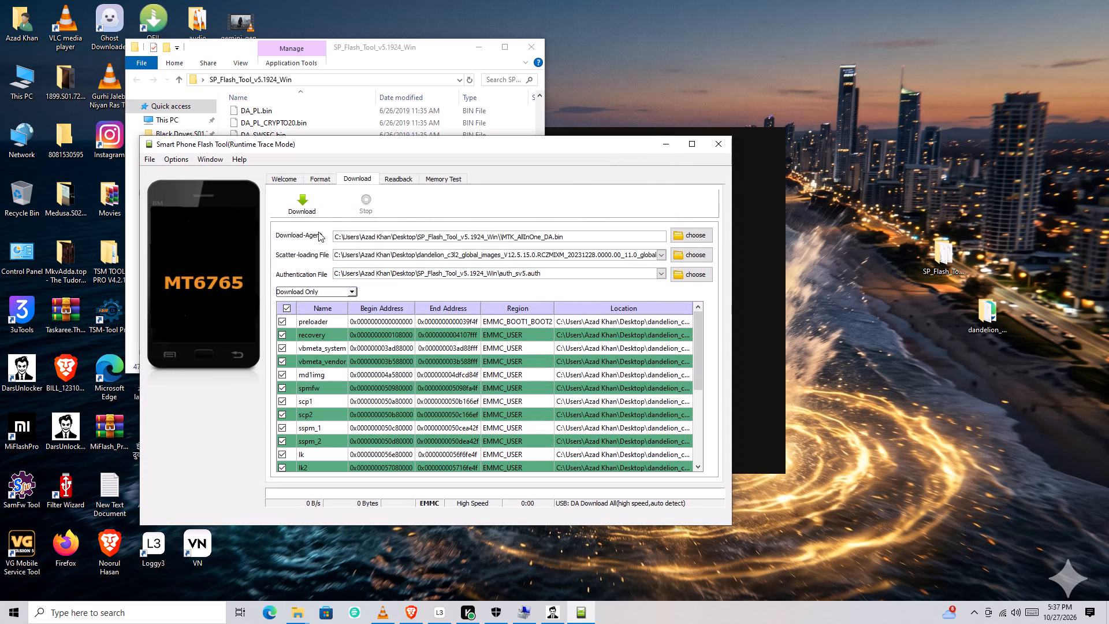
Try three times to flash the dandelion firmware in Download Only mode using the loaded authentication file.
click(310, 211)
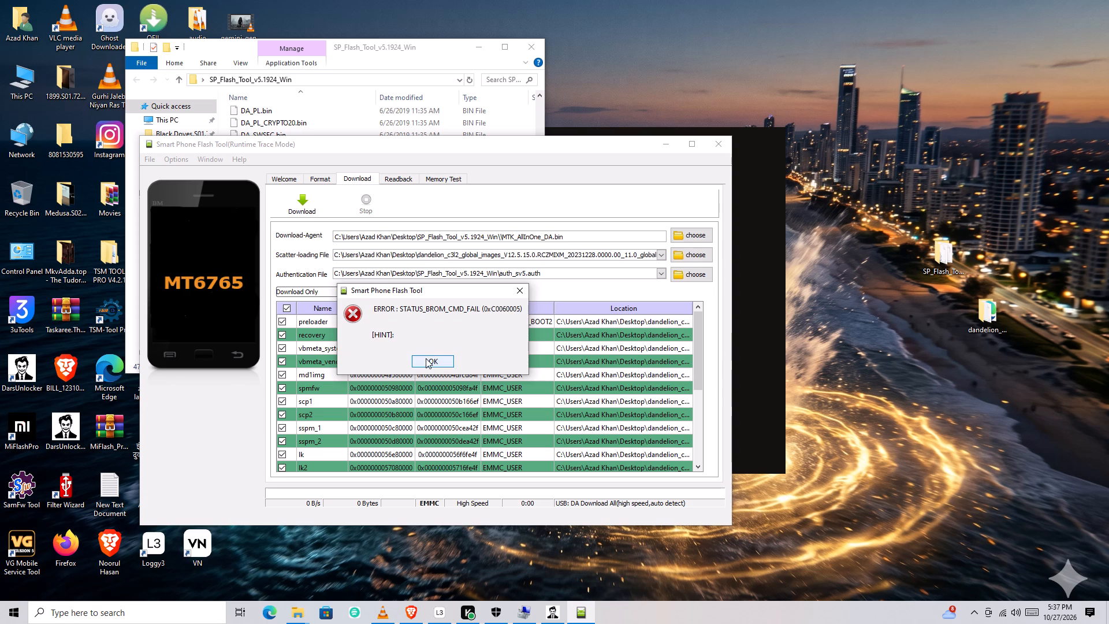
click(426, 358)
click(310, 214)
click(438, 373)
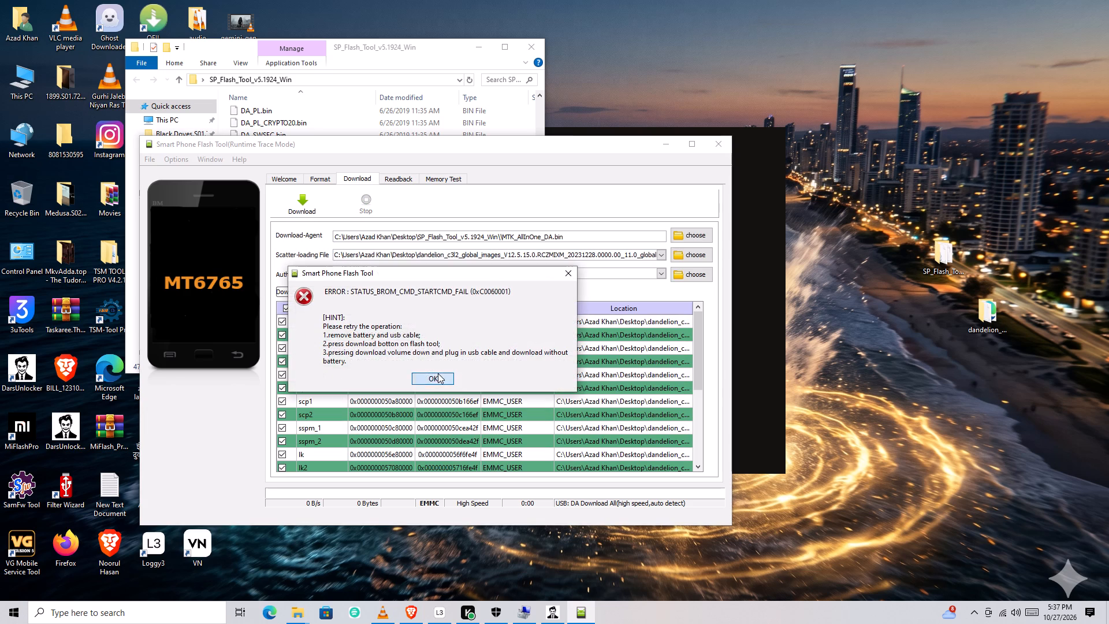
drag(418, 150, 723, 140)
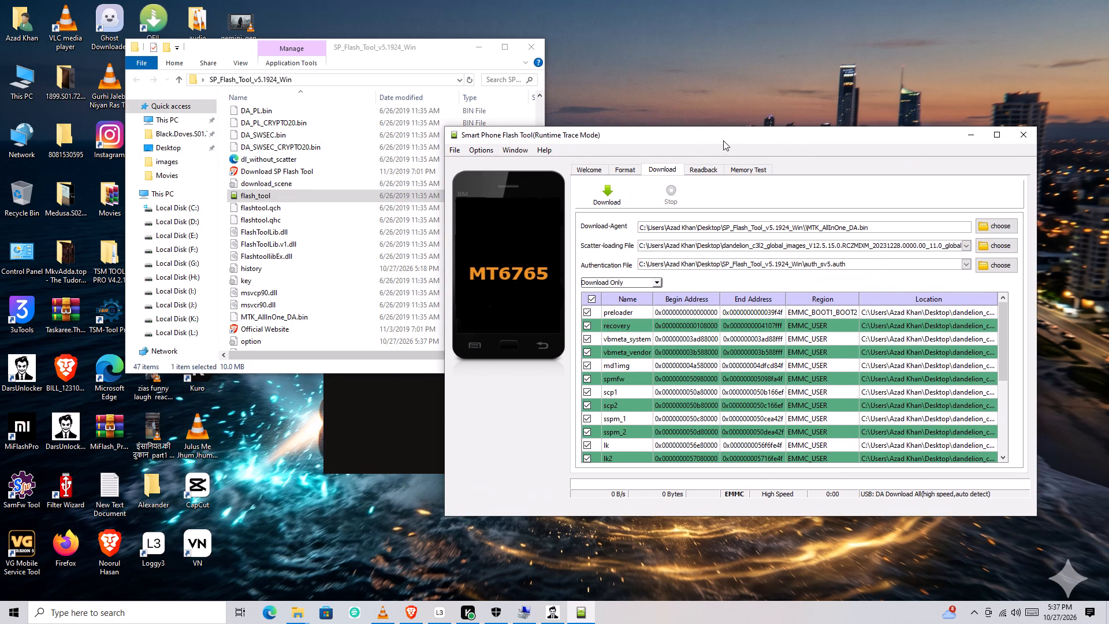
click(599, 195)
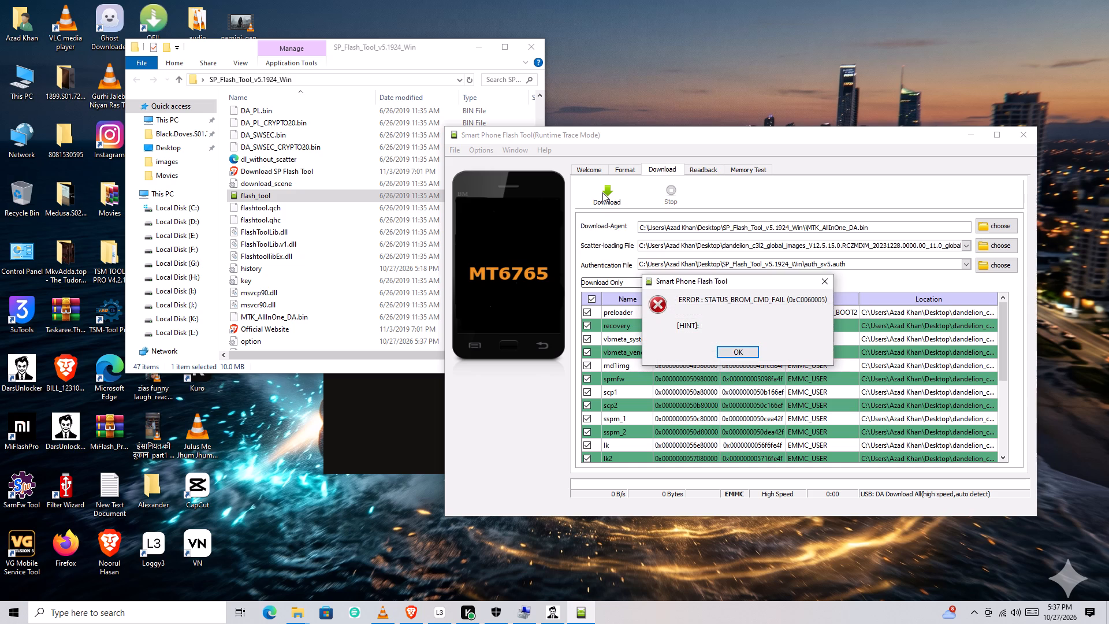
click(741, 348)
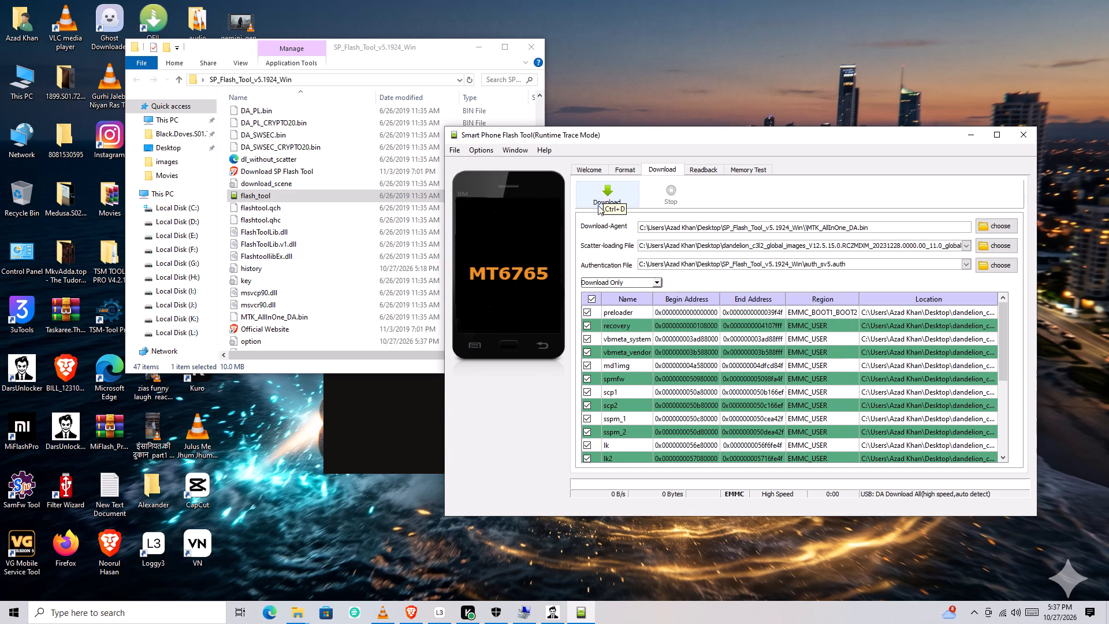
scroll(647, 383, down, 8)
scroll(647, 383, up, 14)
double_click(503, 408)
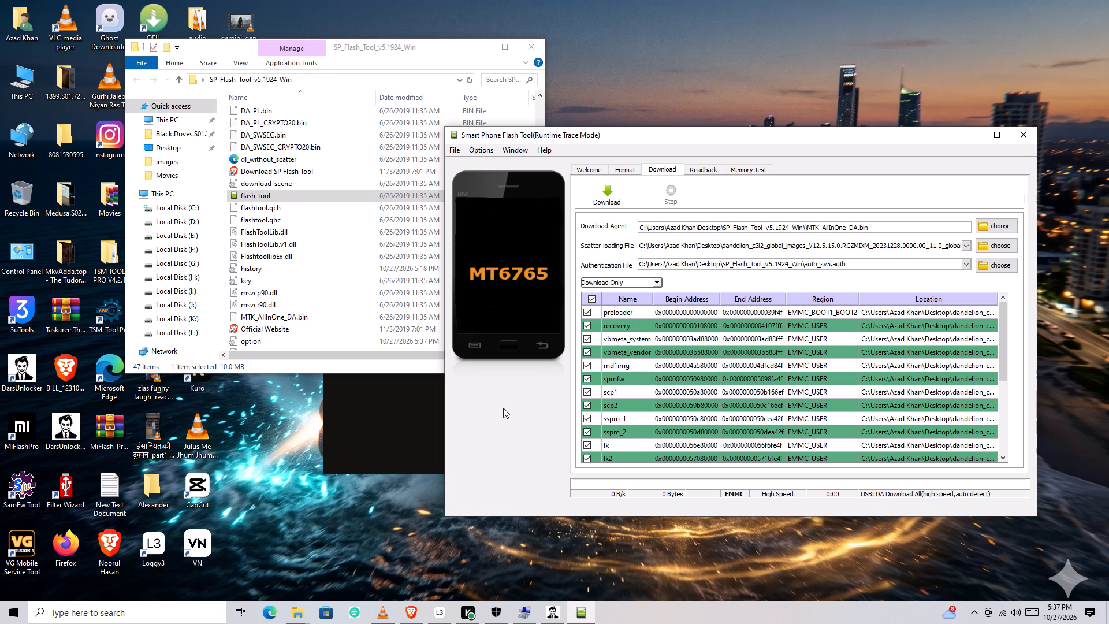
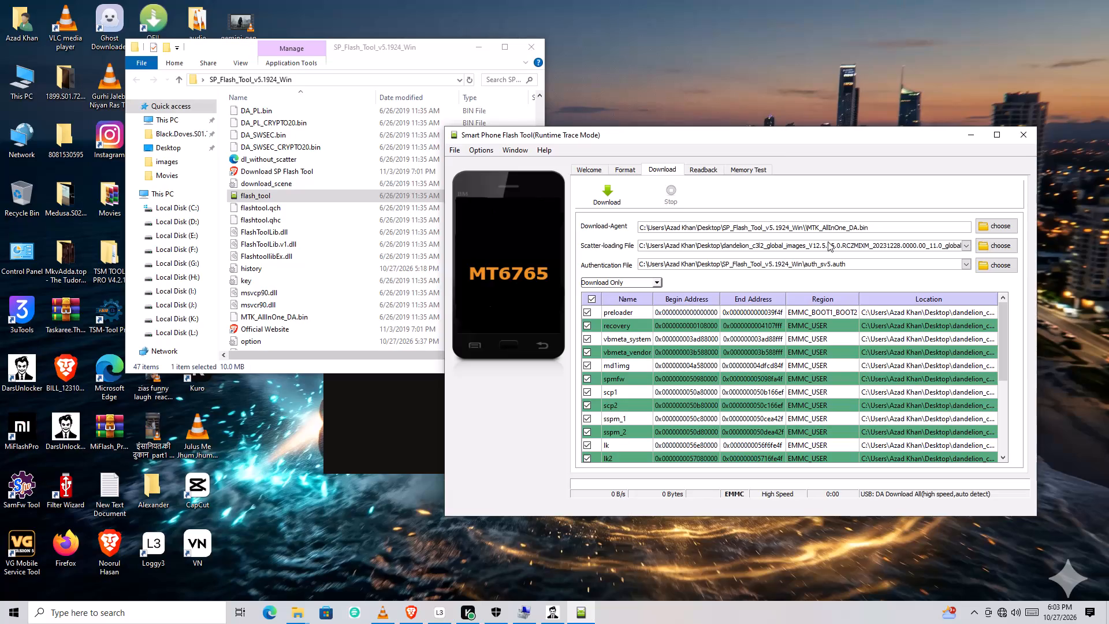
Refresh the desktop and minimize the Smart Phone Flash Tool window.
right_click(843, 0)
click(874, 32)
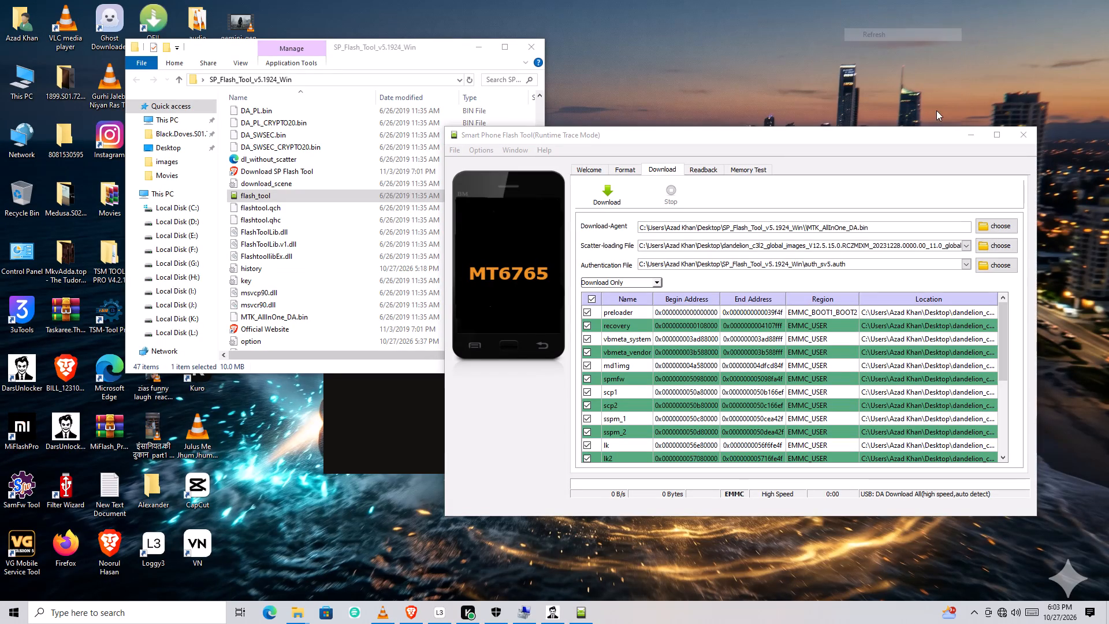
click(962, 134)
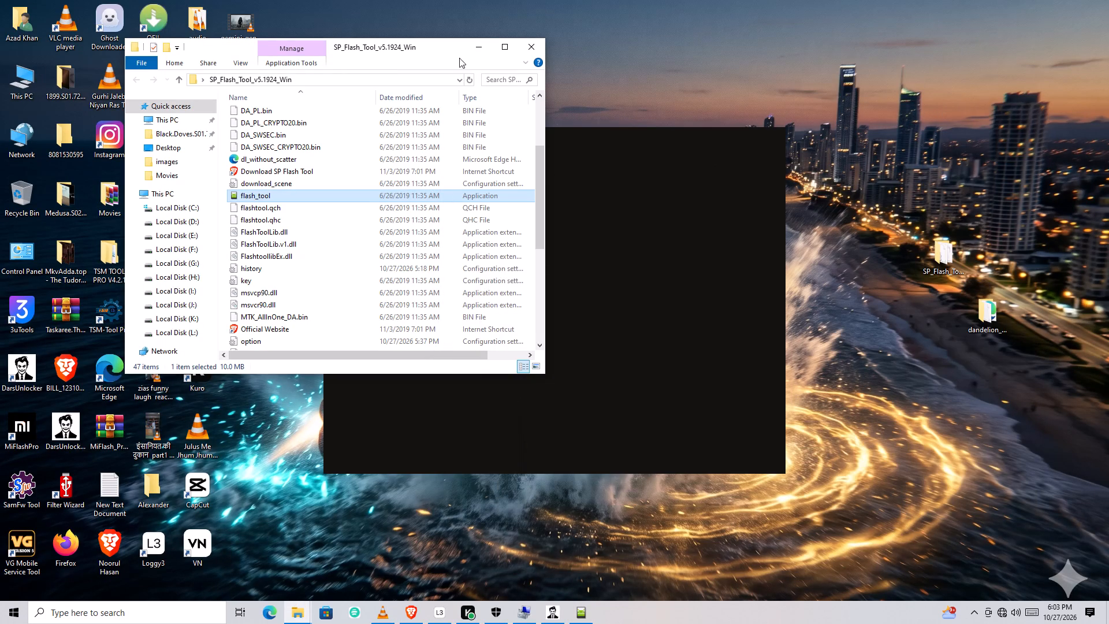
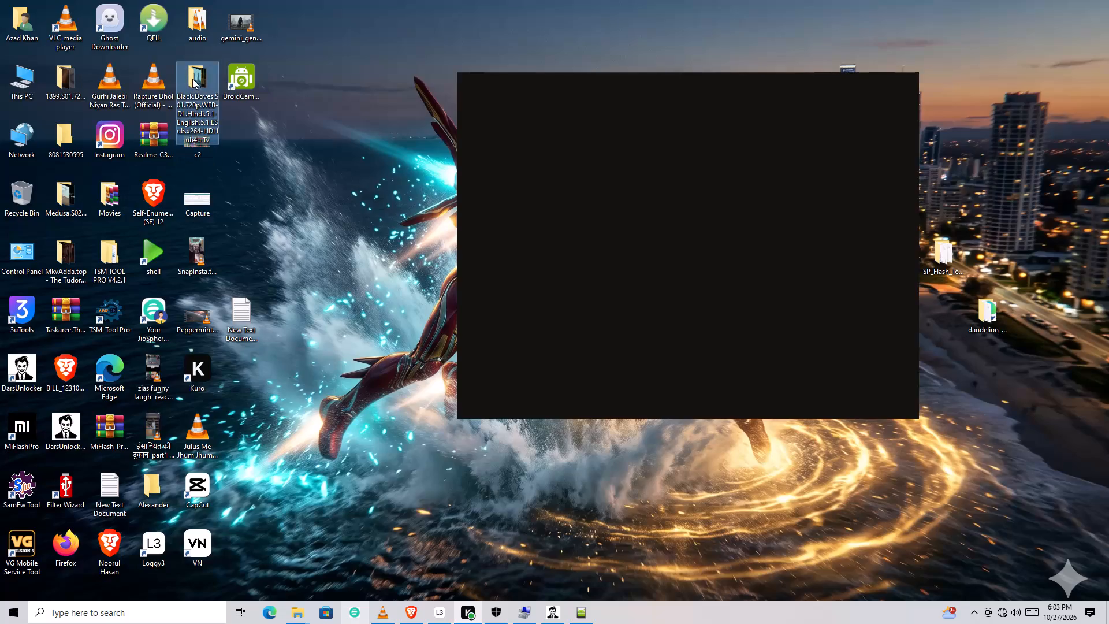
Open the New Text Document (2) file on the desktop in Notepad to check its contents.
click(195, 38)
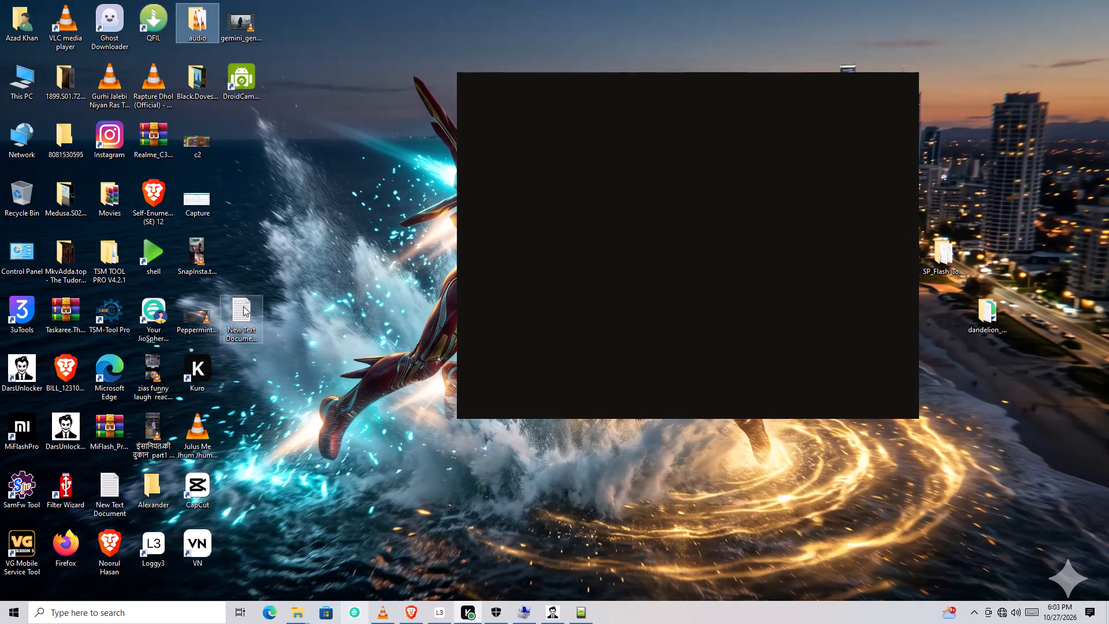
click(244, 285)
double_click(248, 310)
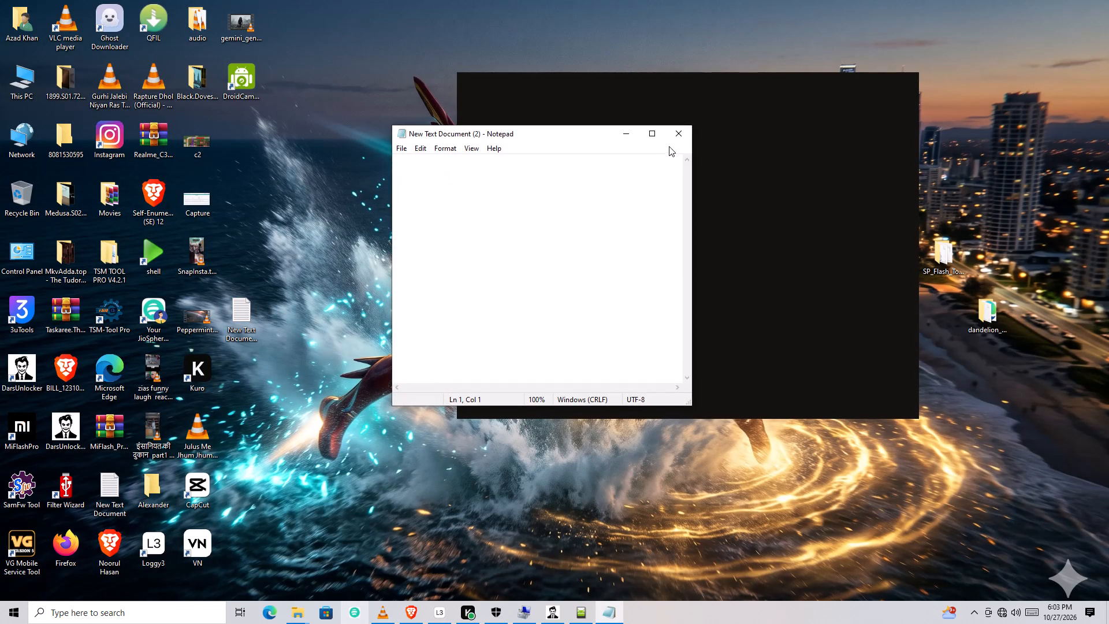